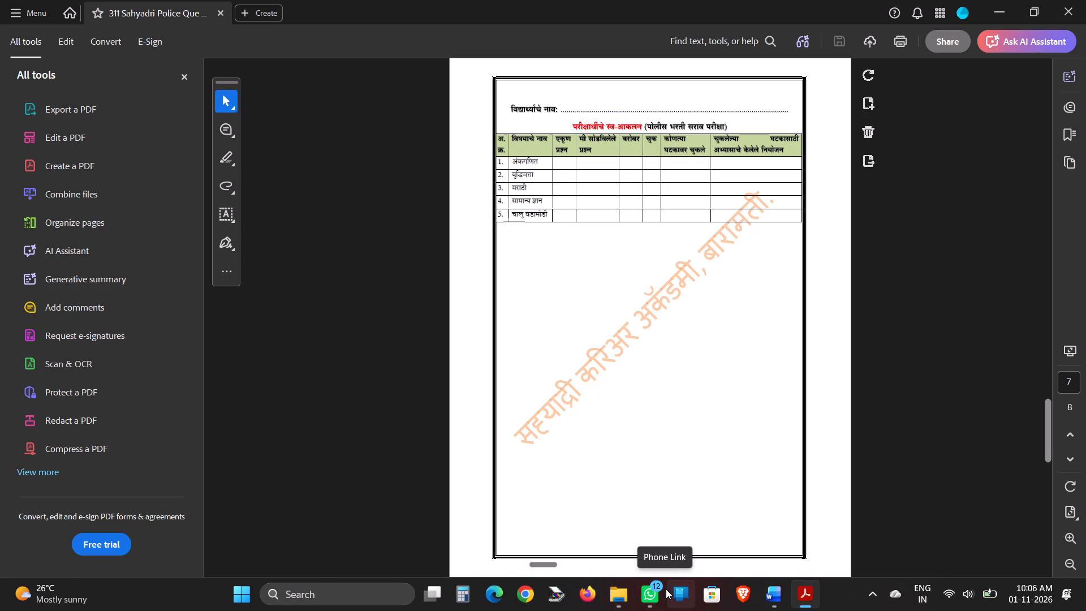
Minimize the open PDF window and open the Business Dashboard workbook from the desktop.
left_click(979, 0)
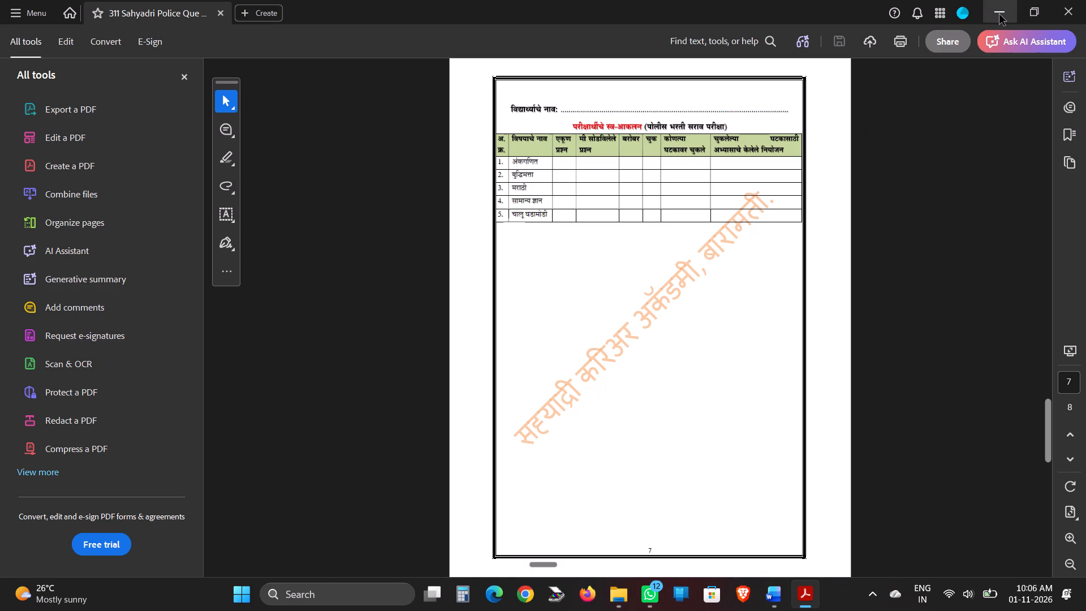
left_click(999, 15)
left_click(999, 15)
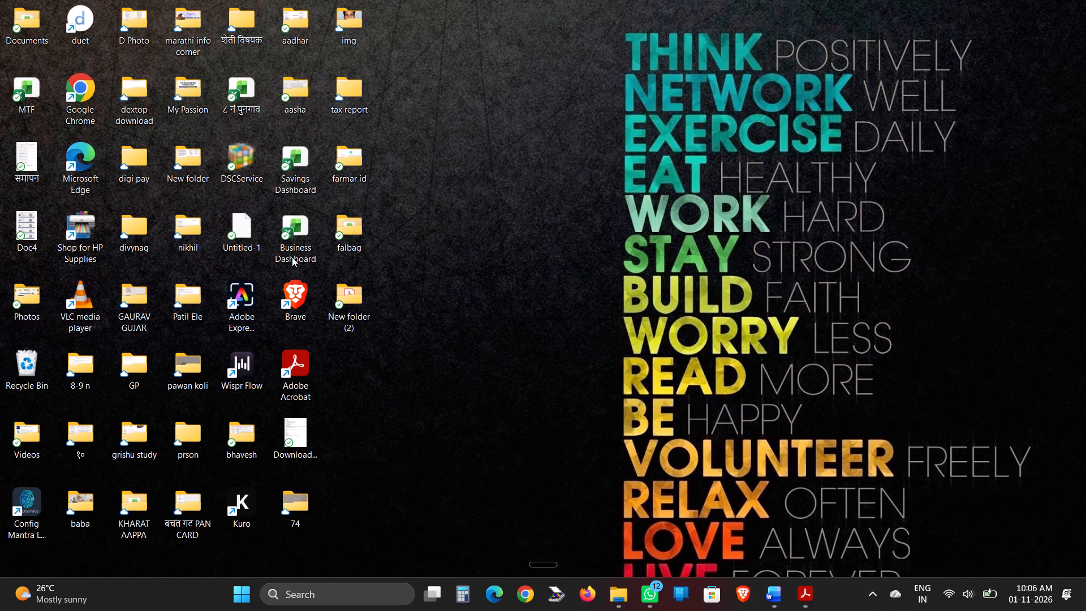
double_click(289, 233)
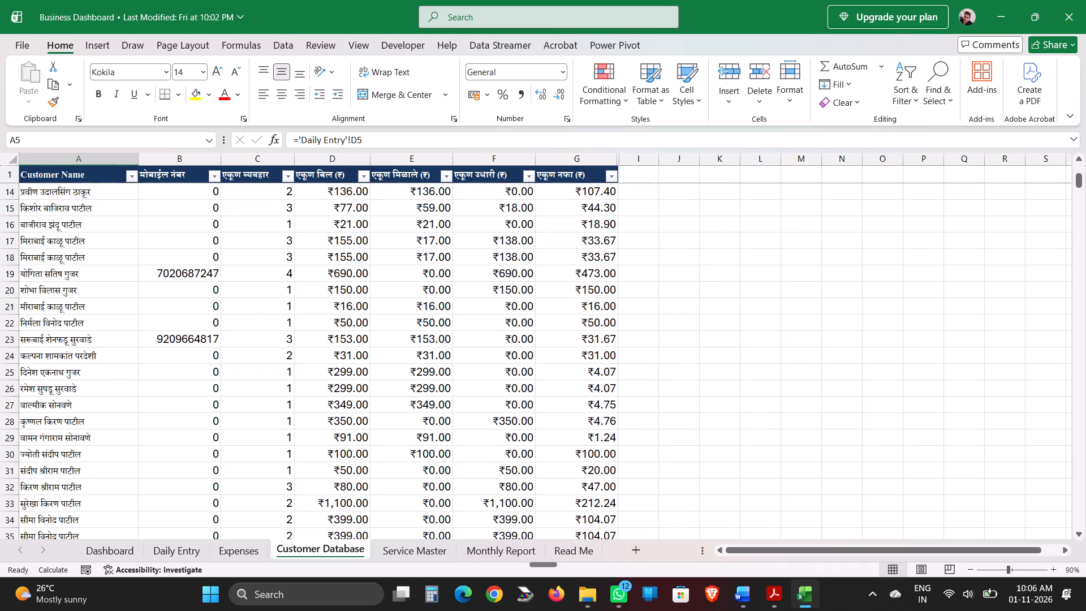
Filter the Daily Entry sheet's Customer Name column to show only the customer of entries Sr. No. 1 and 2.
left_click(128, 172)
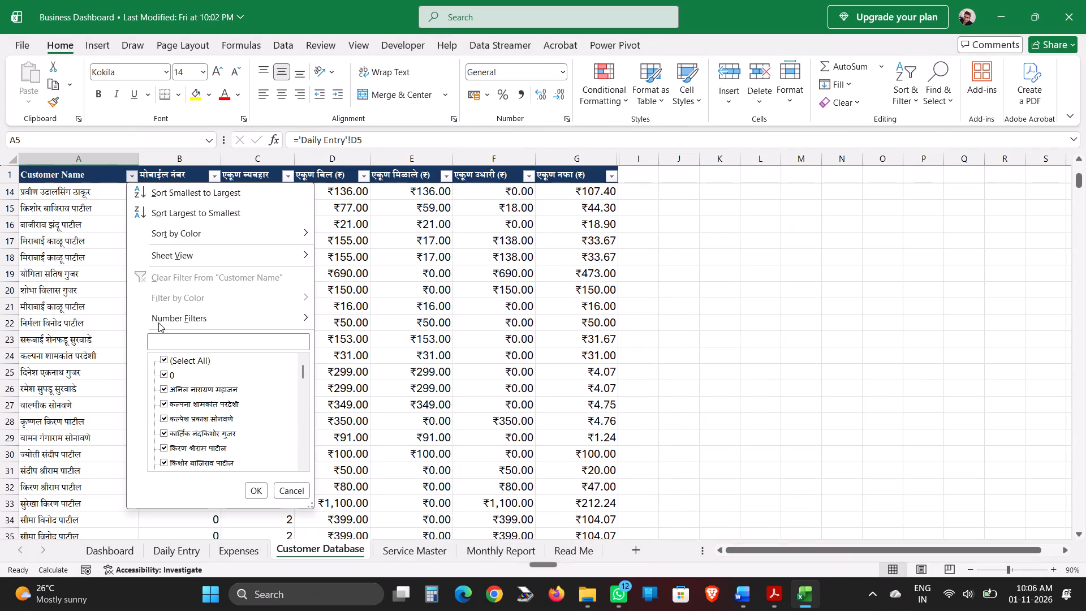
left_click(287, 489)
left_click(162, 556)
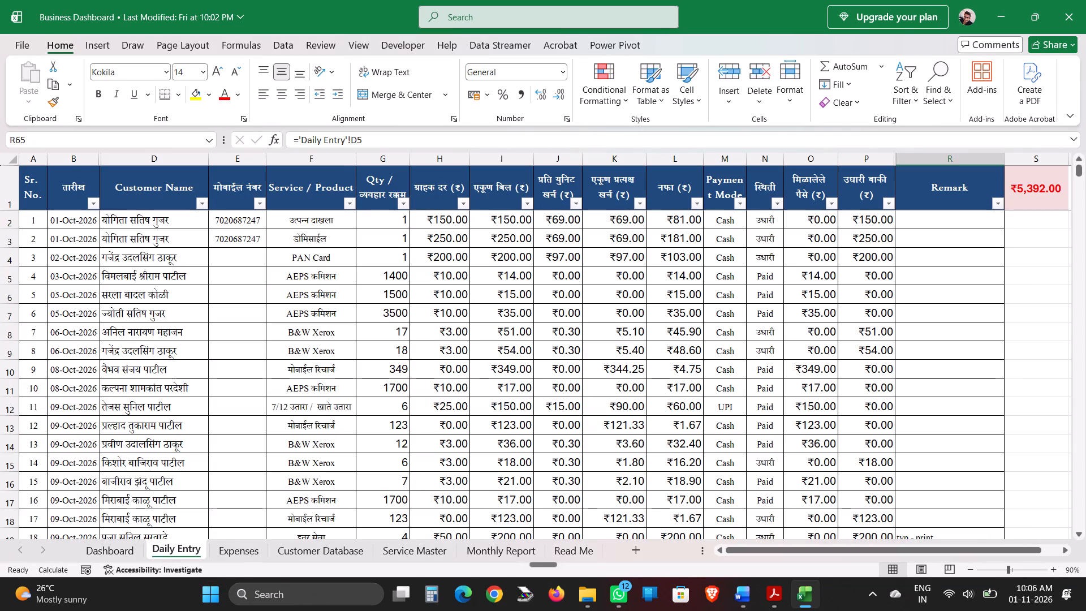
left_click(204, 200)
left_click(229, 381)
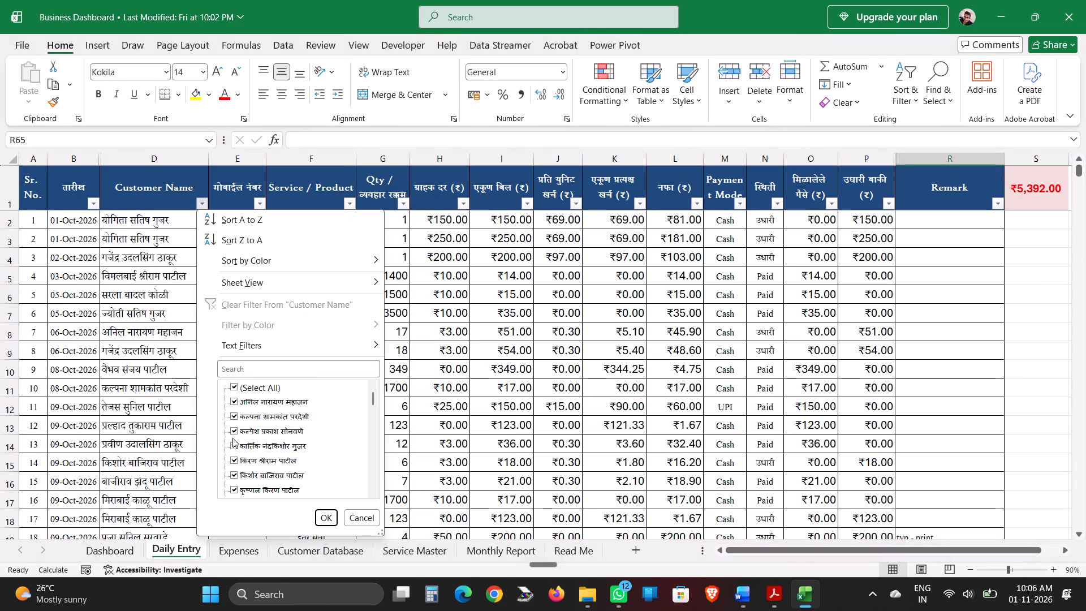
left_click(234, 386)
scroll(271, 451, "down", 13)
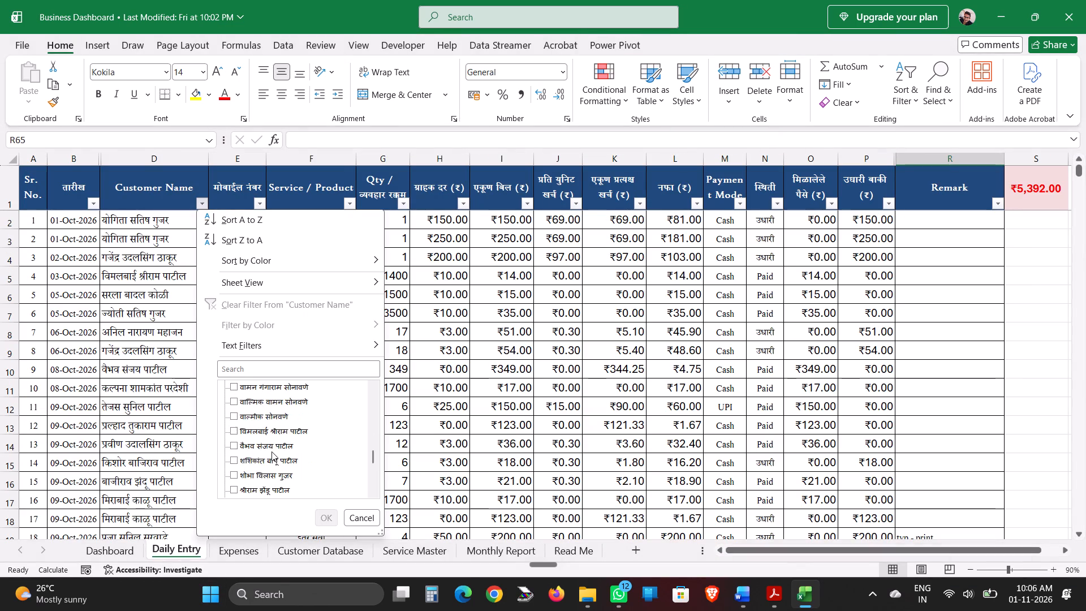
scroll(271, 451, "down", 10)
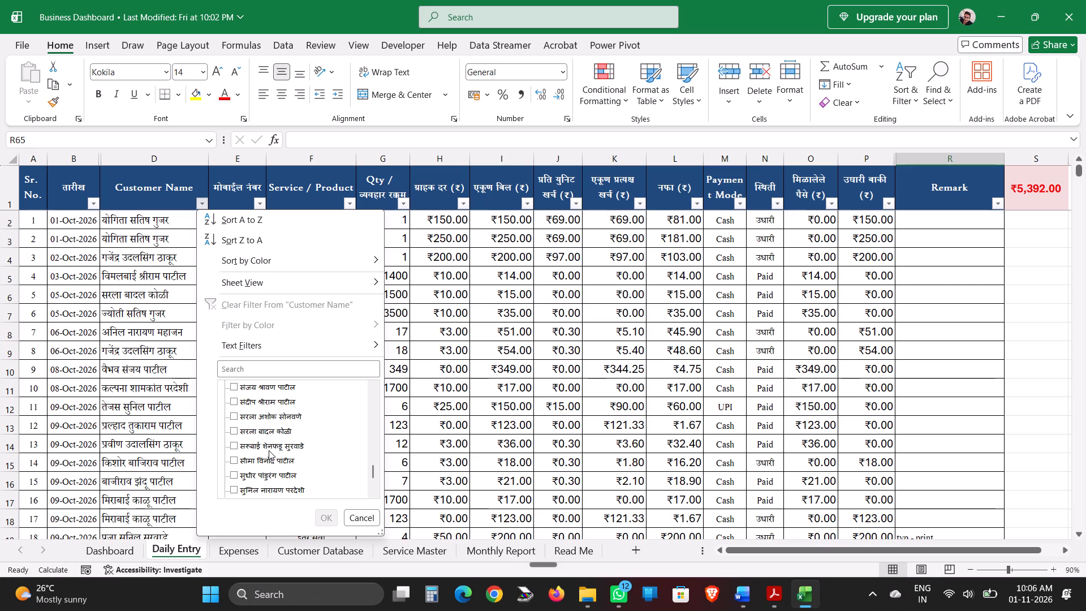
scroll(269, 450, "up", 3)
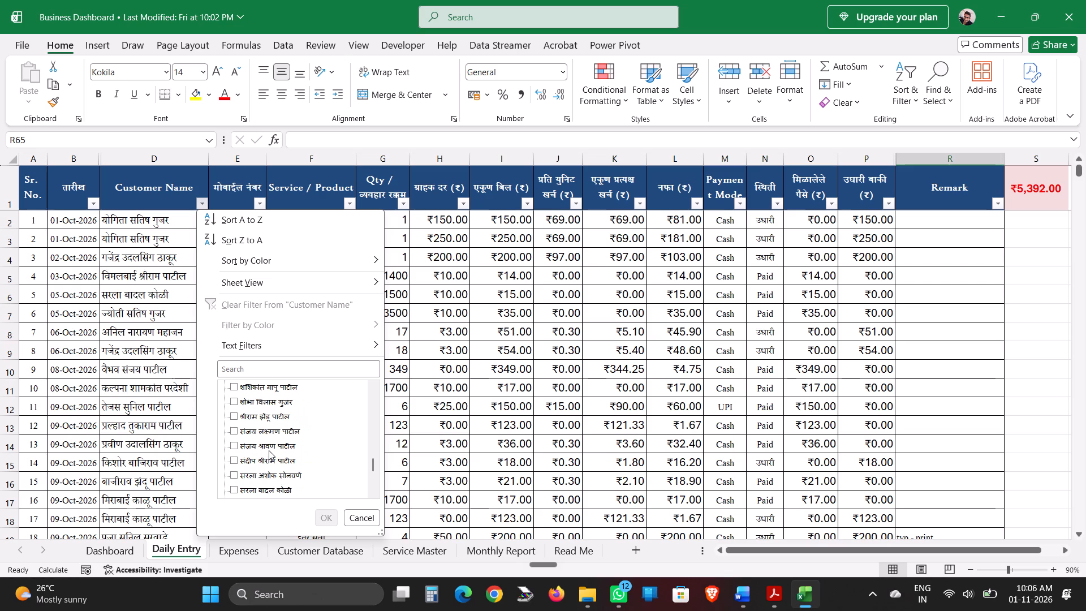
scroll(269, 450, "up", 5)
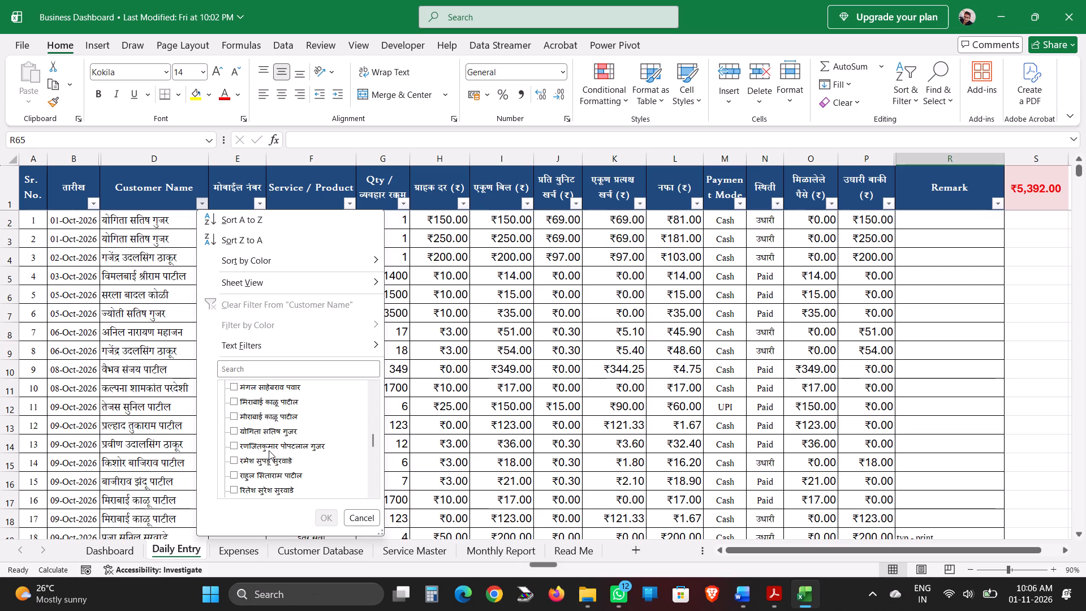
left_click(252, 421)
left_click(245, 411)
left_click(254, 432)
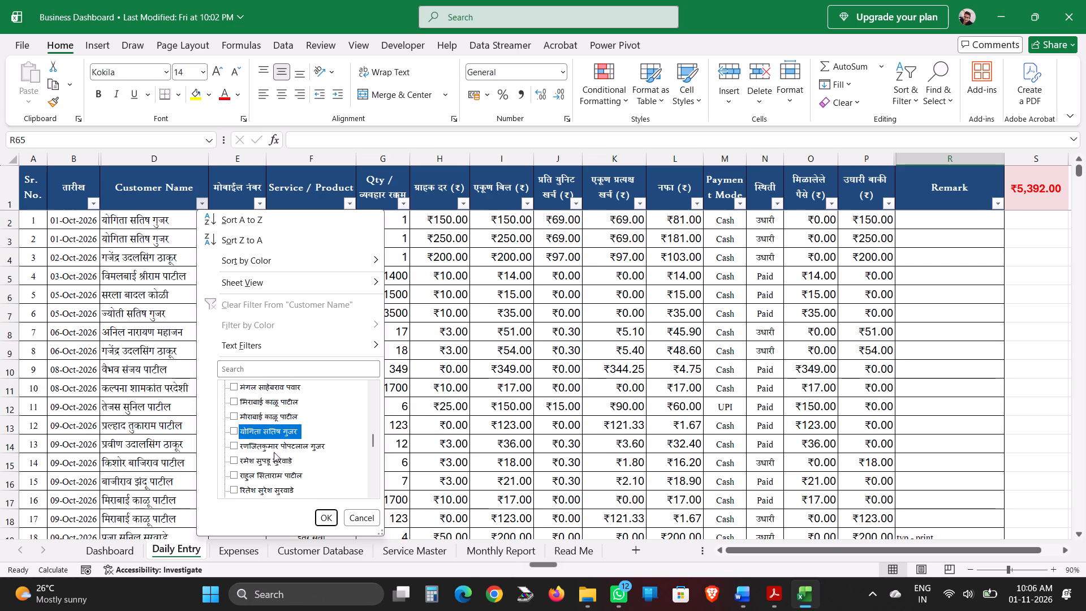
left_click(324, 512)
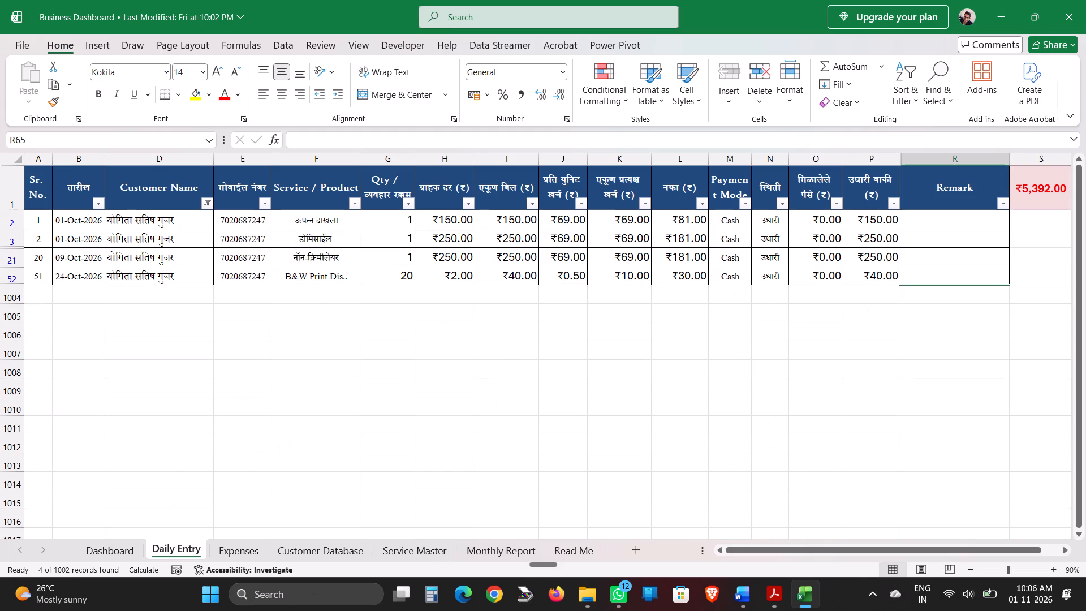
Add an AutoSum subtotal of the उधारी बाकी (₹) column, covering P2:P1003, in cell P1004 beneath the filtered rows.
left_click(868, 332)
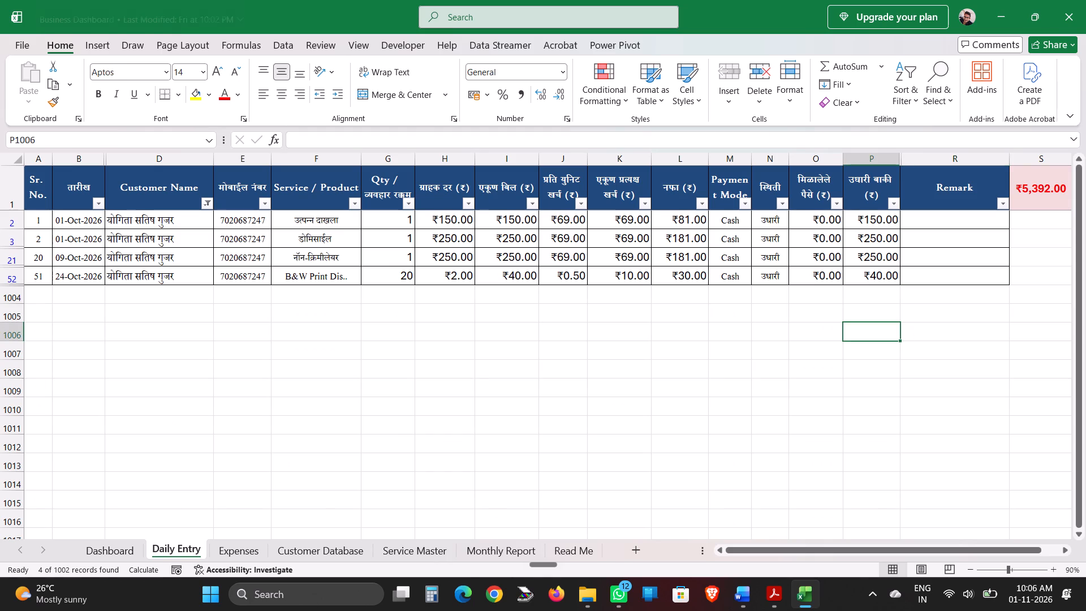
left_click(867, 315)
left_click(868, 301)
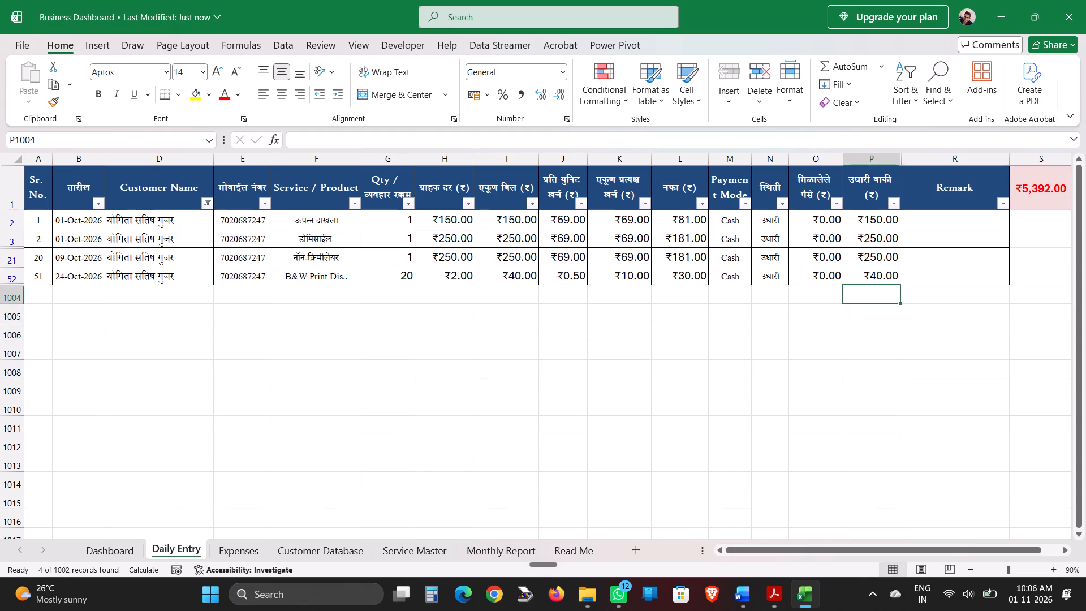
left_click(838, 67)
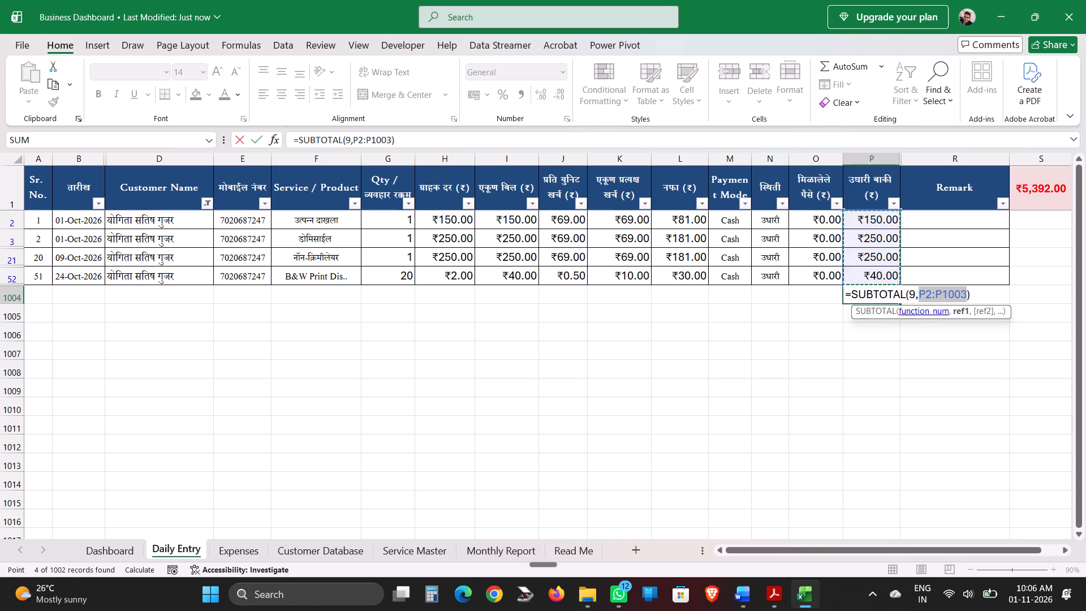
key("Return")
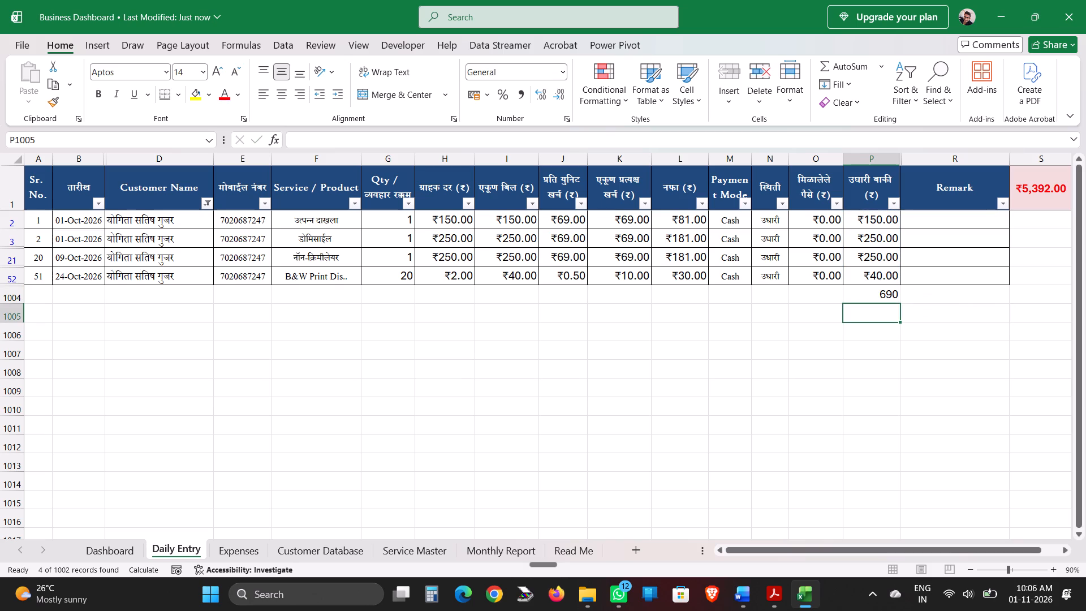
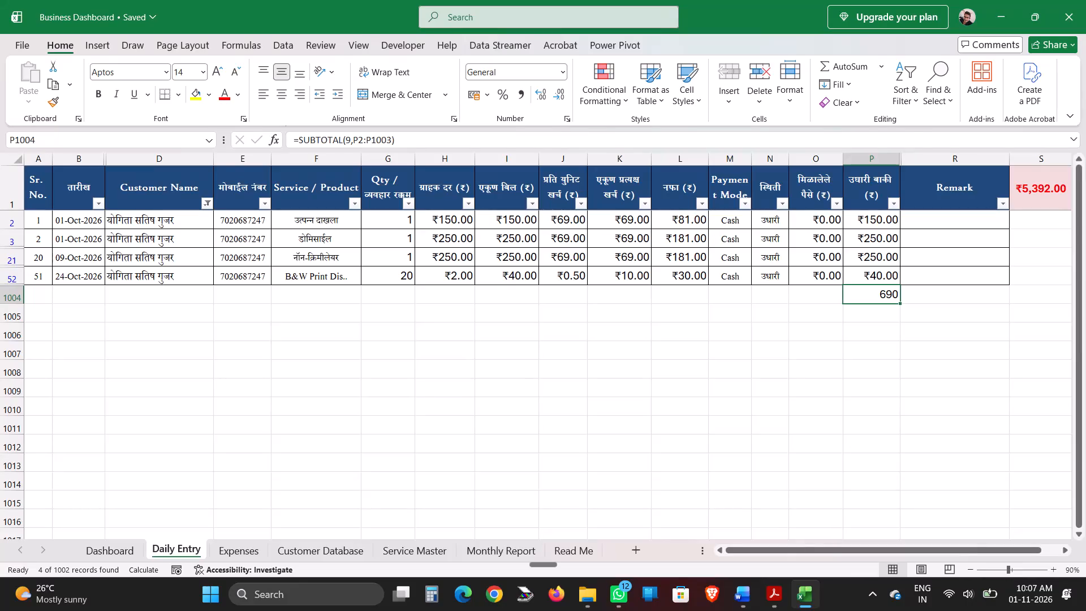
Delete the temporary subtotal formula from cell P1004 beneath the उधारी बाकी (₹) column.
key("Delete")
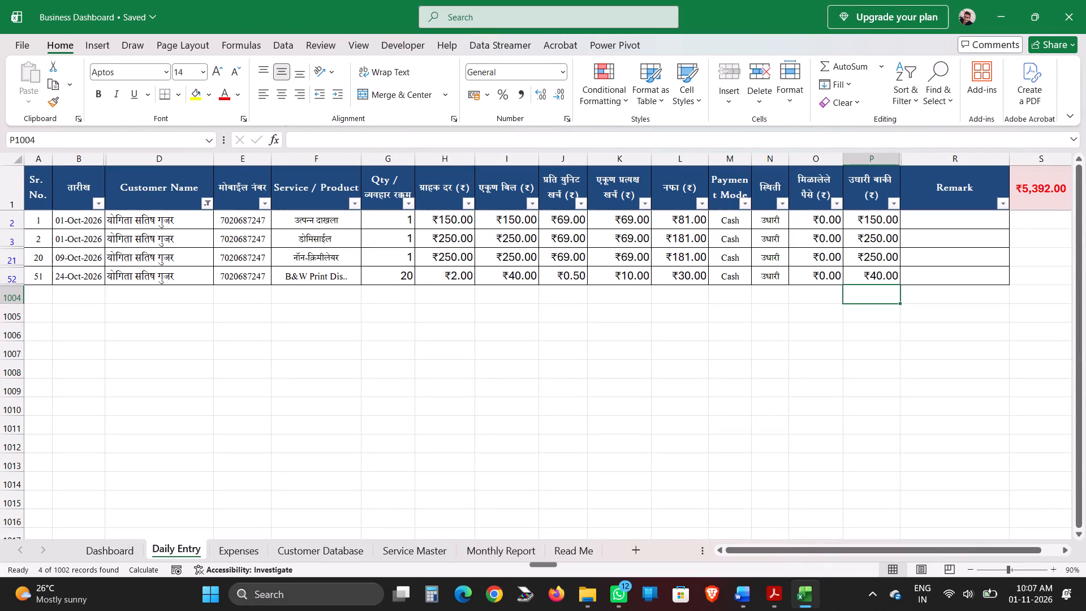
Clear the filter from the Customer Name column so that all Daily Entry rows are listed.
left_click(204, 202)
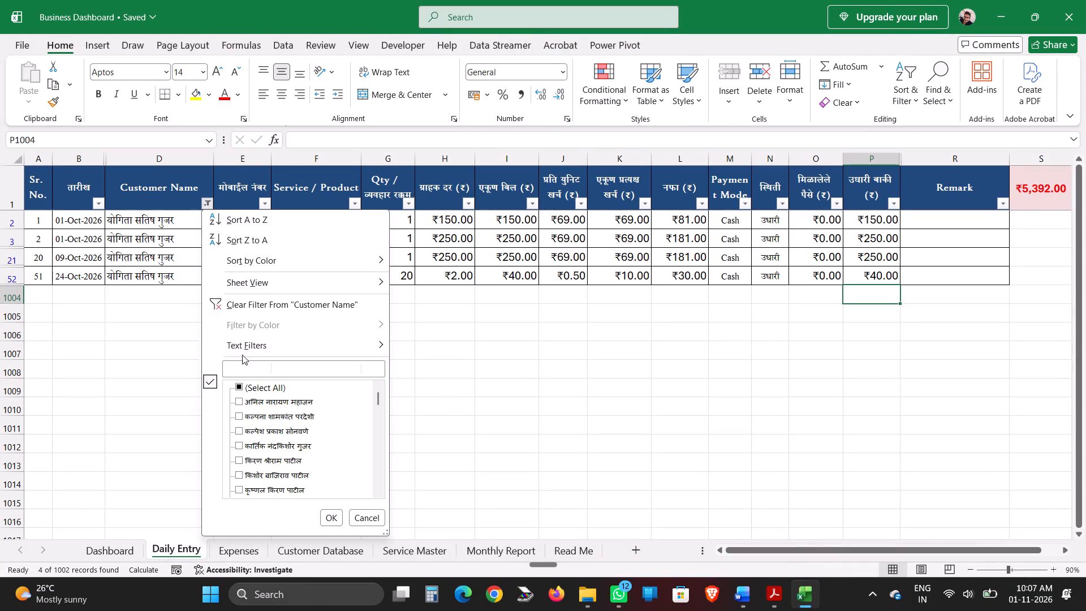
left_click(269, 304)
left_click(226, 324)
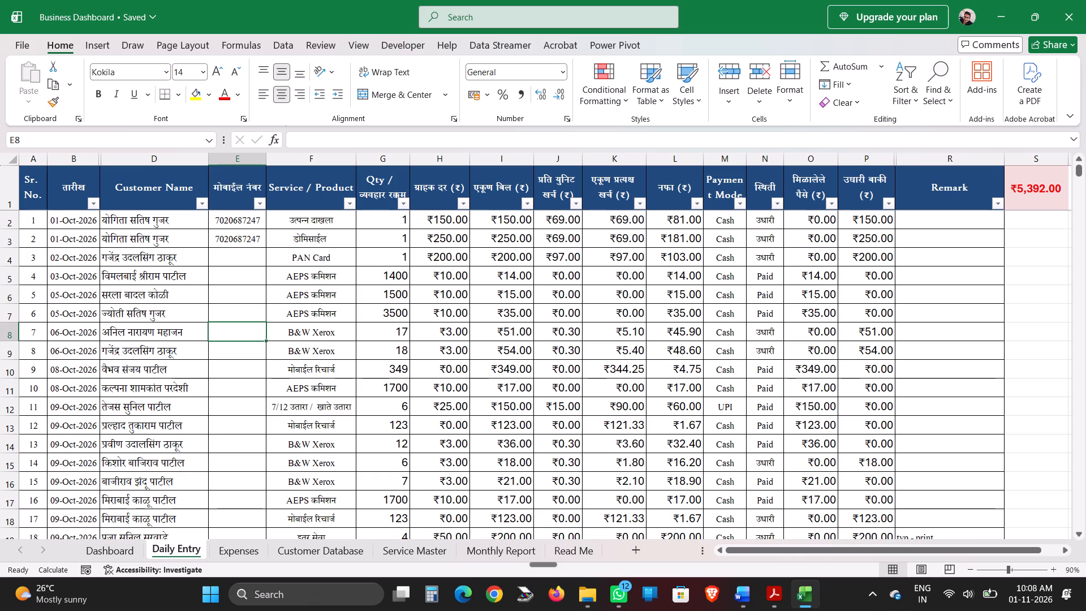
Go to the first blank row after entry Sr. No. 79 and select its तारीख cell, B81.
scroll(725, 311, "down", 17)
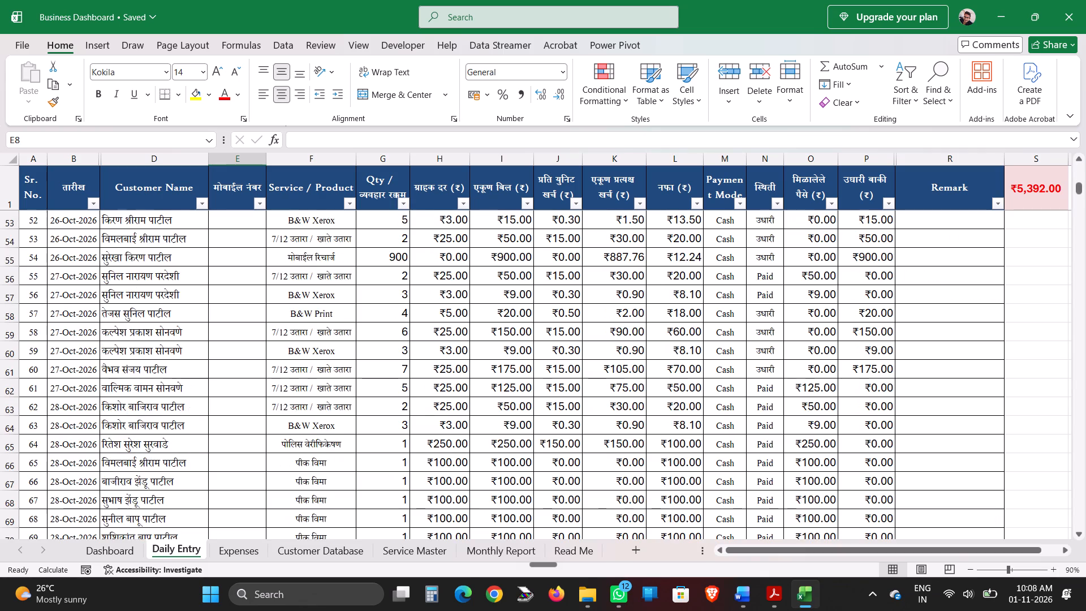
scroll(724, 311, "down", 6)
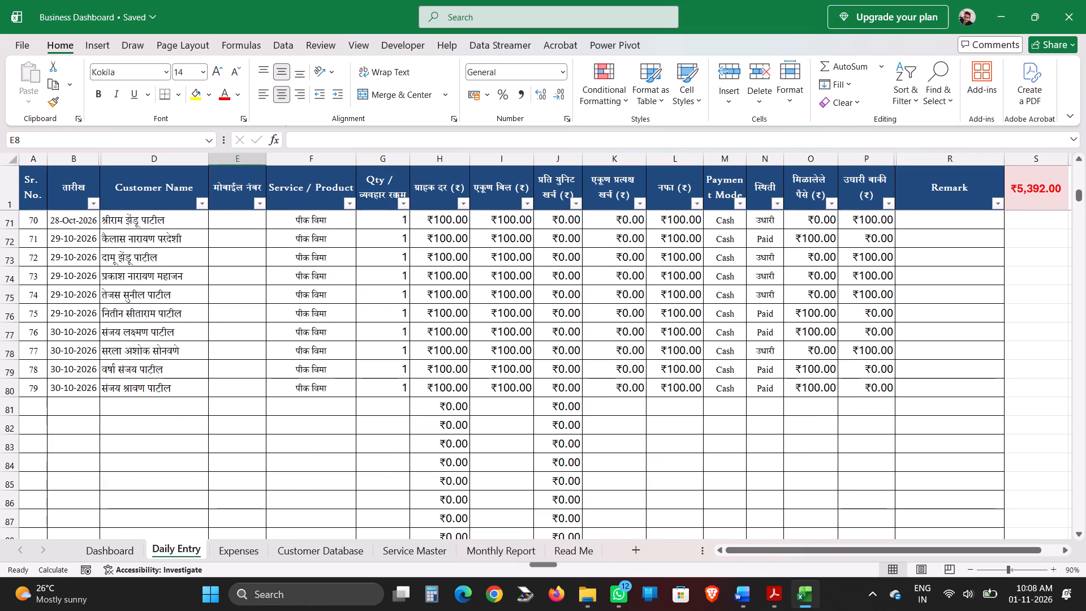
left_click(341, 406)
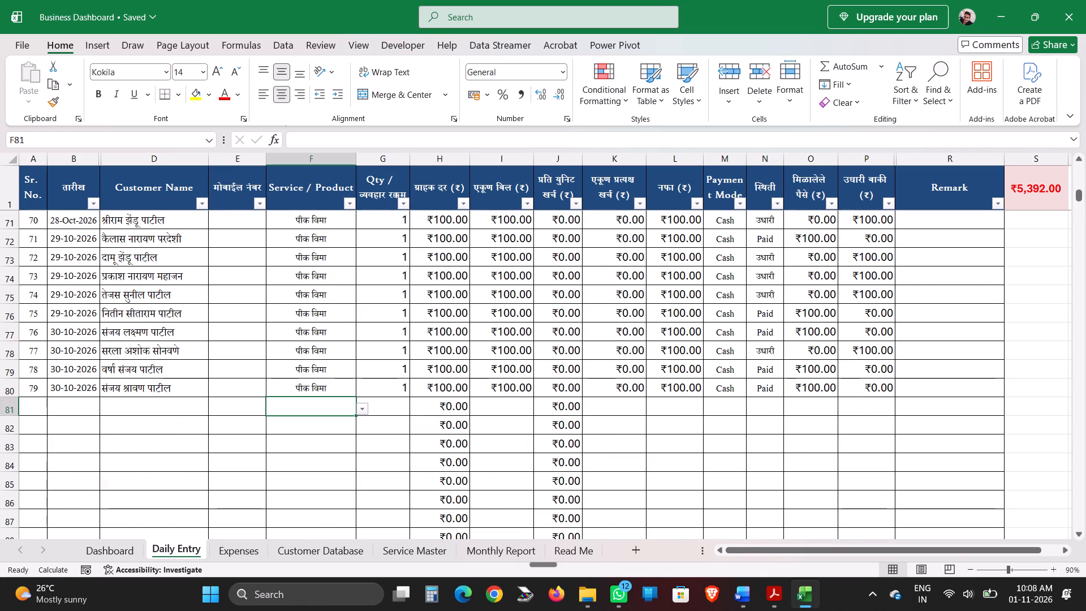
left_click(86, 402)
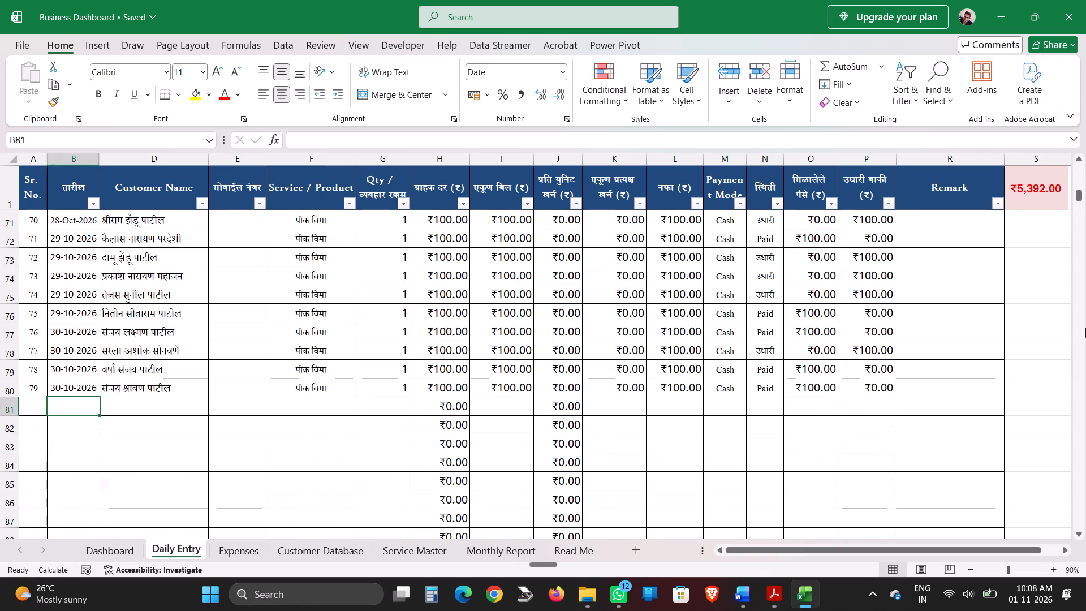
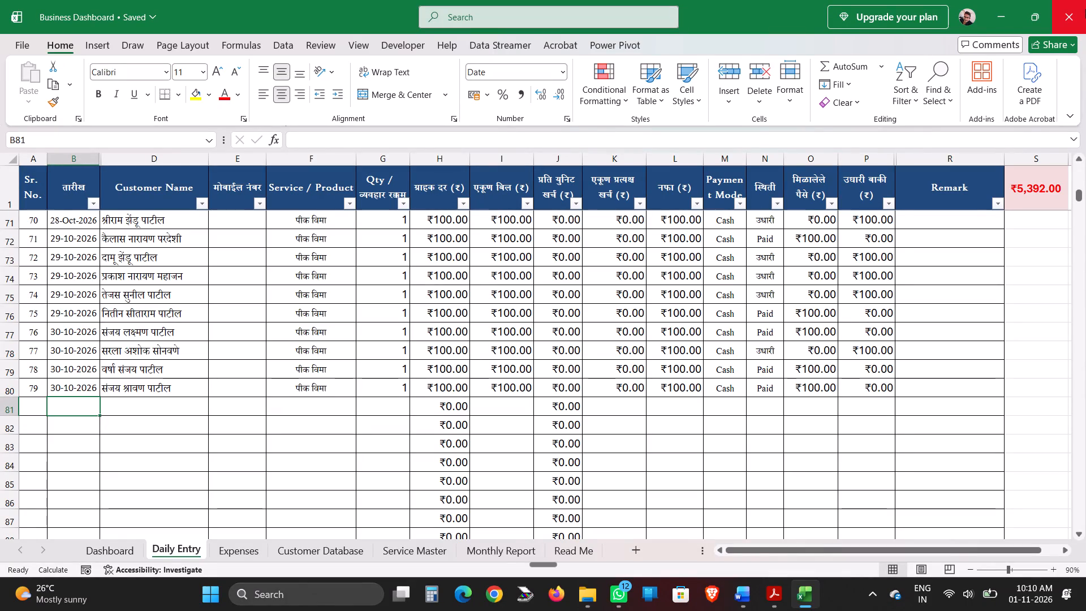
Enter the date 31-10-2026 in the तारीख cell of row 81.
type("31")
type("-10-")
type("2026")
key("Tab")
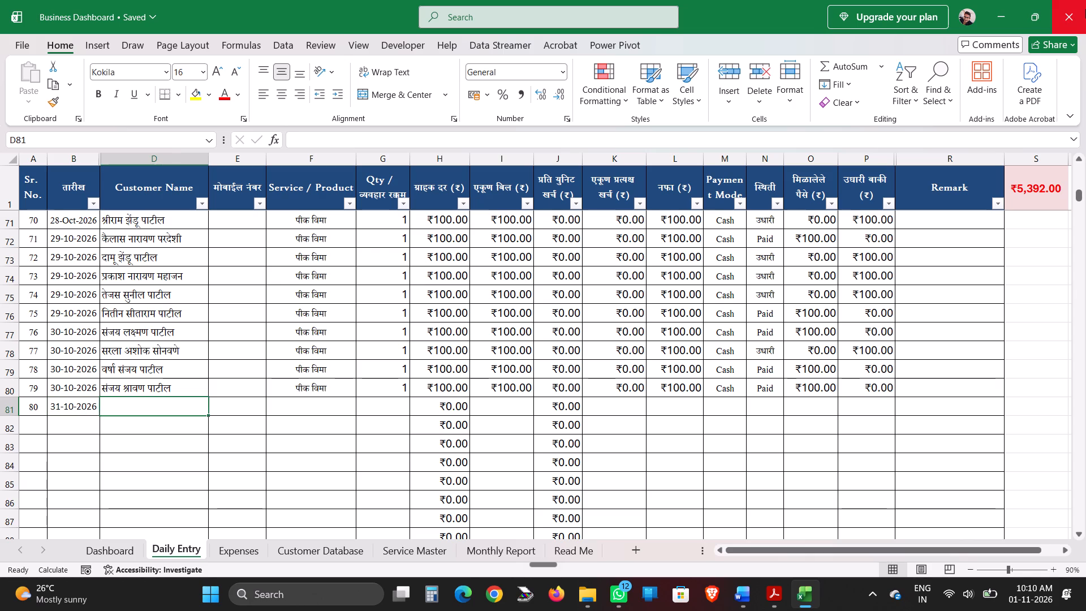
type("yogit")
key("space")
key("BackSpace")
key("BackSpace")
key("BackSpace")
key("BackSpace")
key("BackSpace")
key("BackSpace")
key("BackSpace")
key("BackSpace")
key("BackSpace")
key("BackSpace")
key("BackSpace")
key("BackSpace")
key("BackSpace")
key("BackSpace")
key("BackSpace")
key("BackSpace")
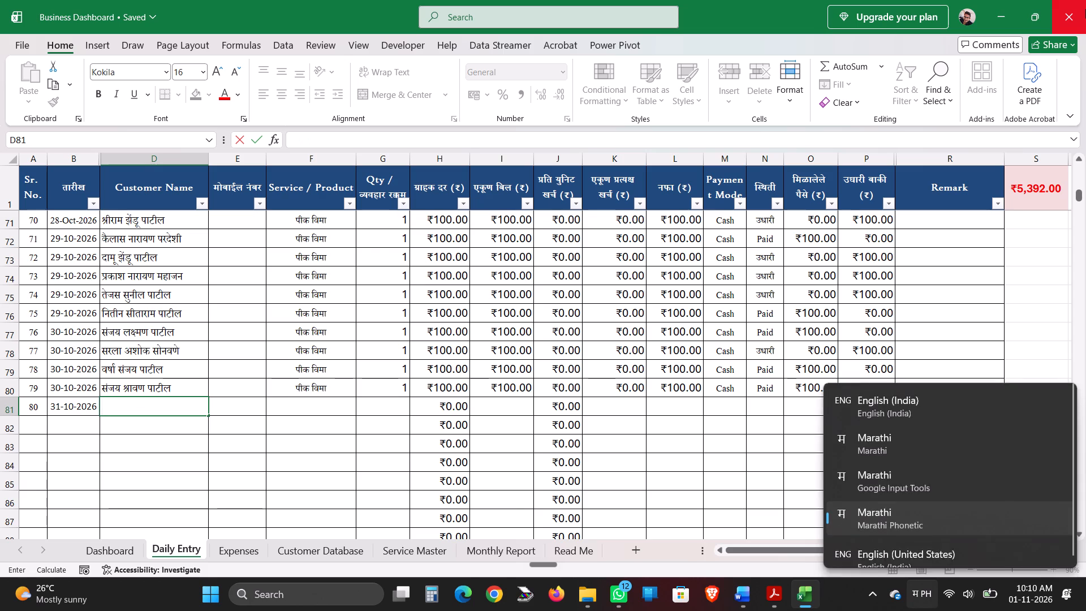
Enter the customer योगिता in Marathi in row 81's Customer Name, accepting the suggested full name, and go to the Service / Product cell.
type("yo")
type("gita")
key("space")
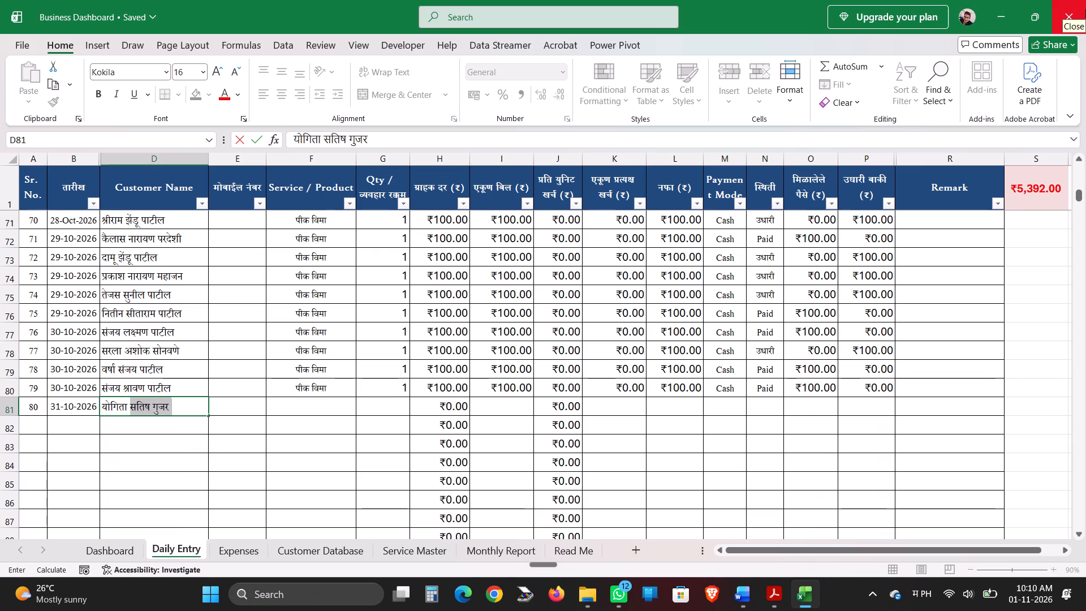
key("Tab")
key("Tab")
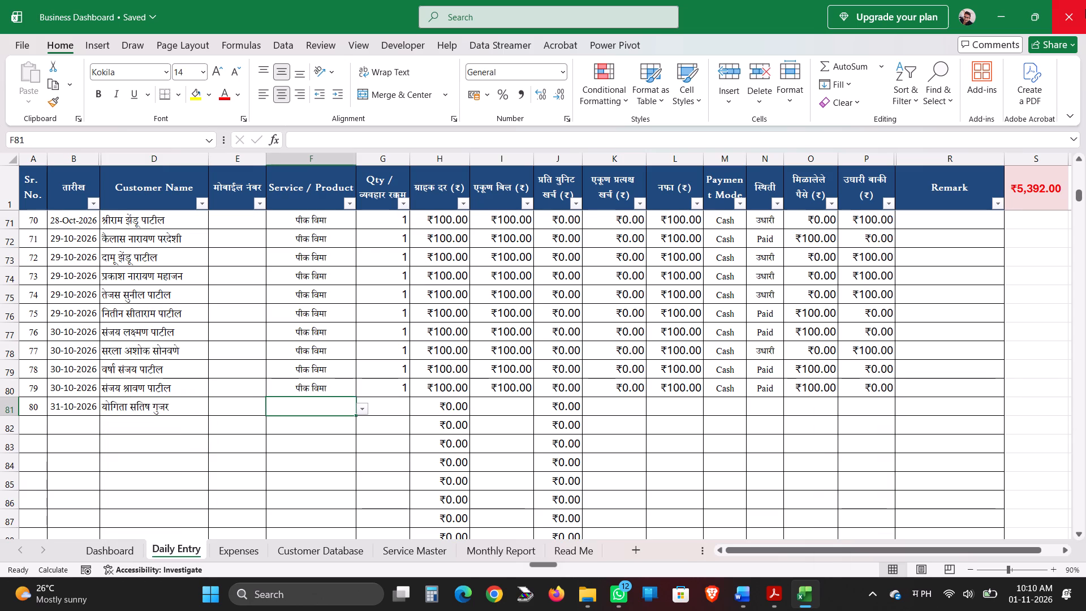
Set row 81's Service / Product to B&W Print Dis..
left_click(360, 411)
scroll(324, 470, "down", 1)
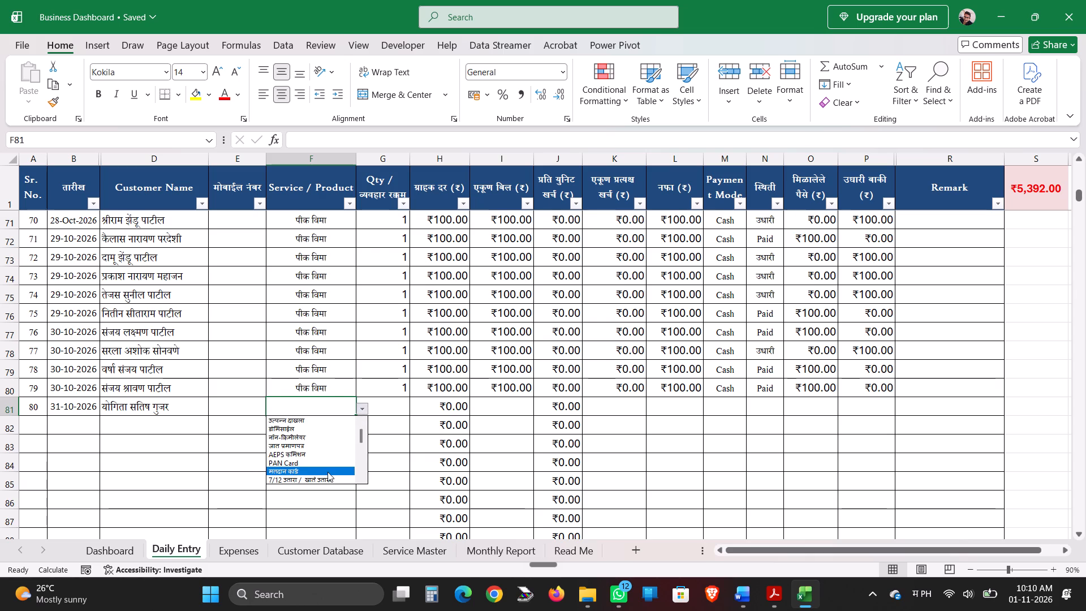
left_click(358, 474)
left_click(359, 474)
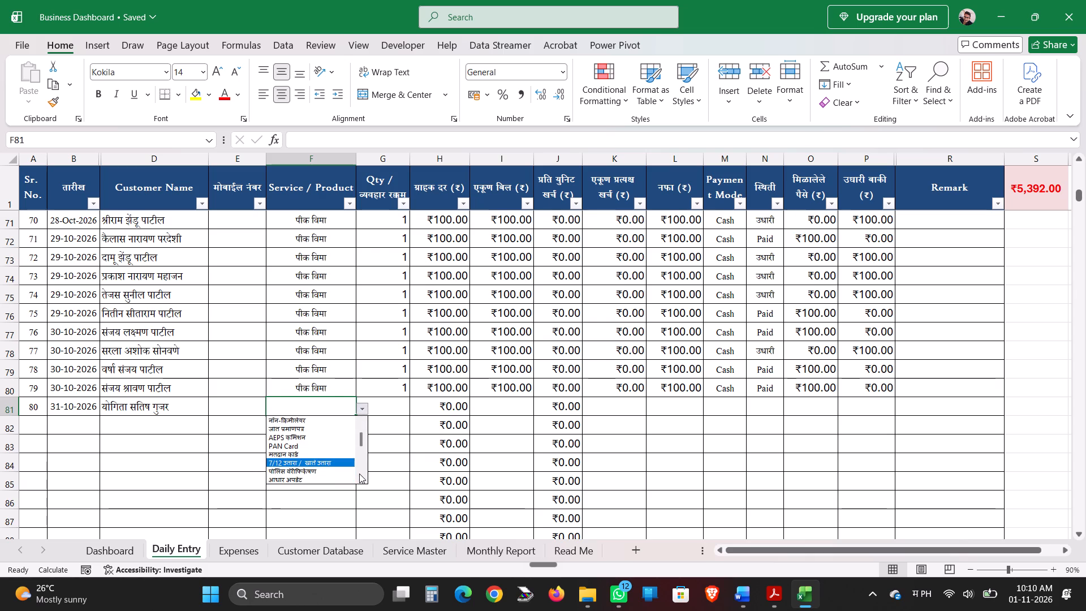
left_click(359, 474)
left_click(359, 474)
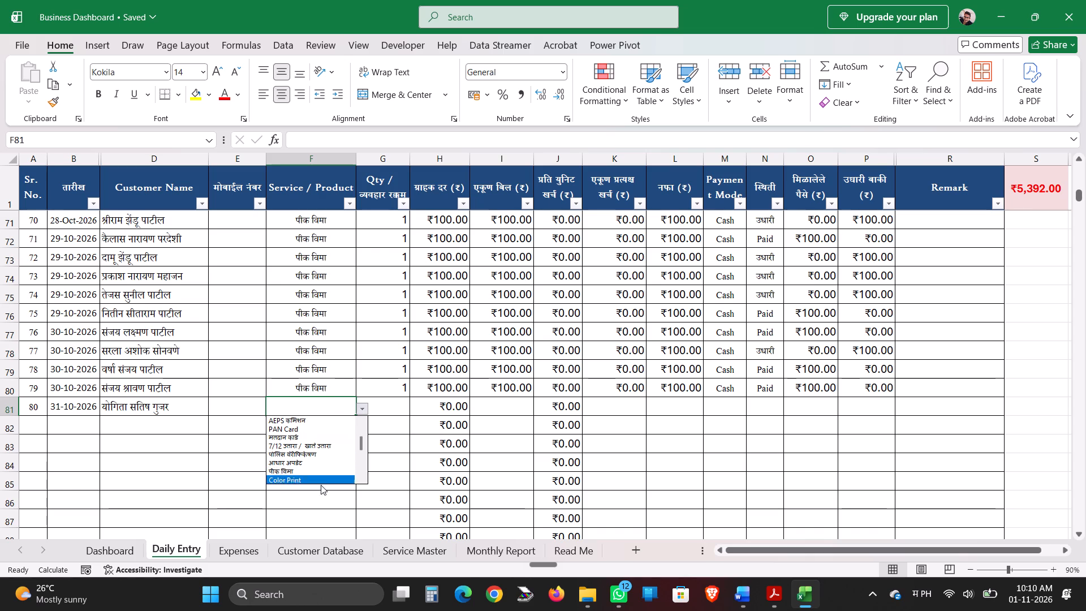
left_click(363, 470)
left_click(363, 470)
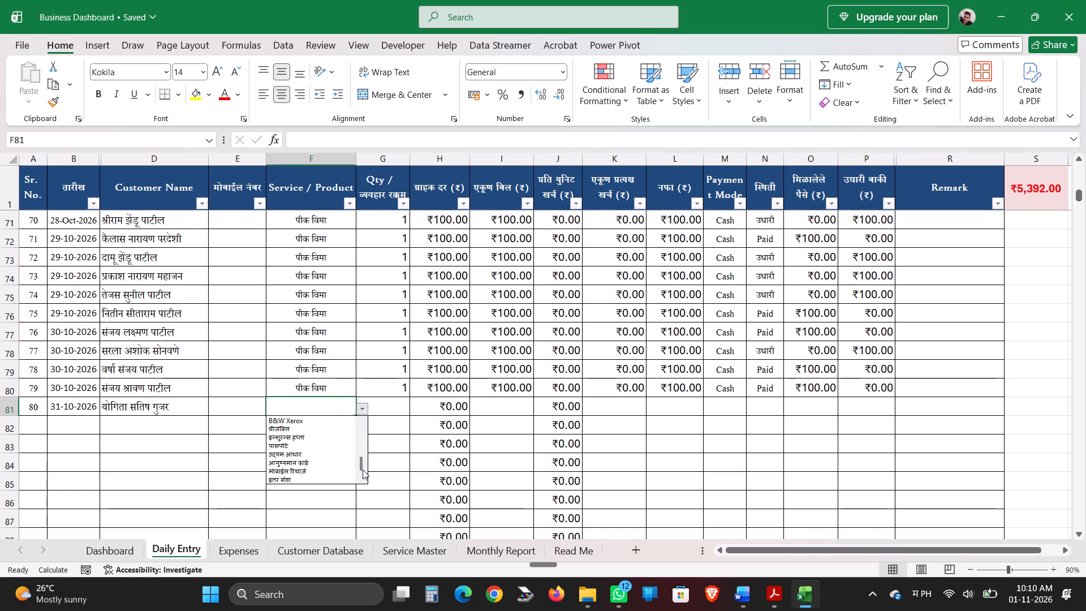
left_click(364, 441)
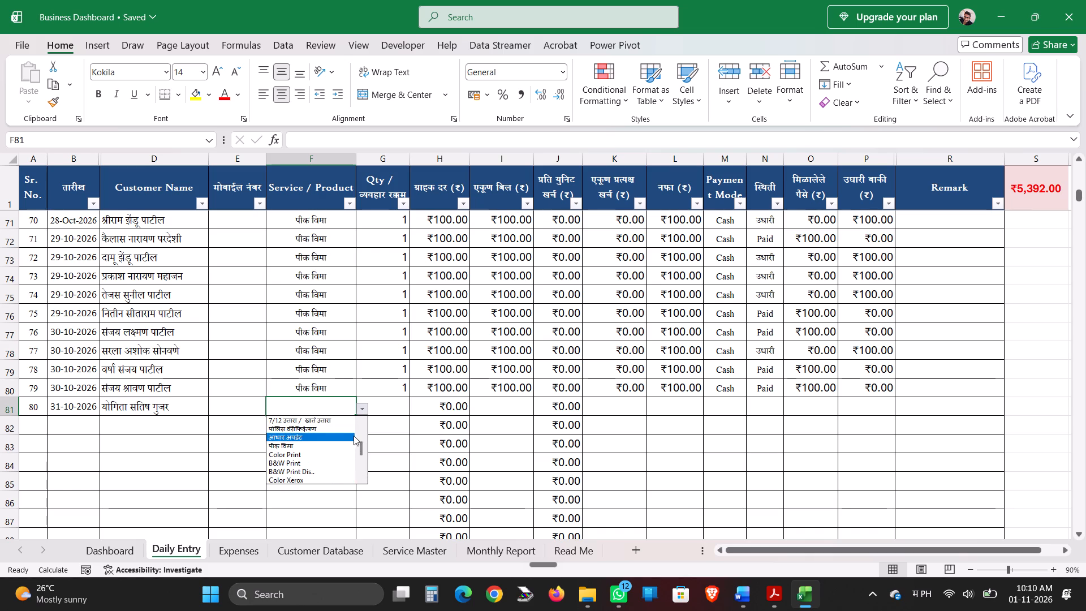
left_click(342, 468)
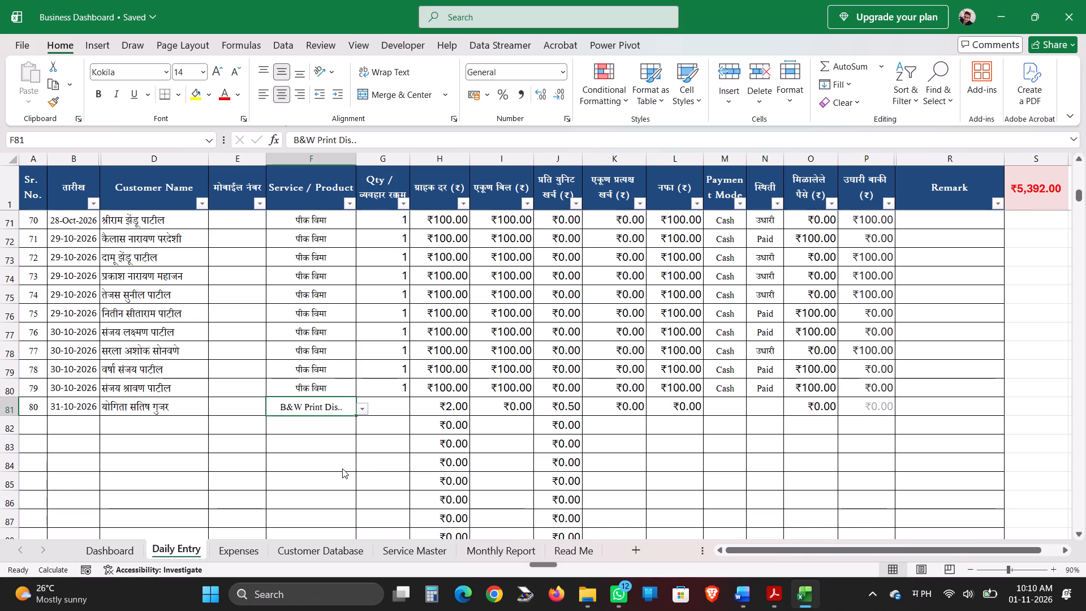
Enter a quantity of 7 in English digits in row 81's Qty / व्यवहार रक्कम cell.
left_click(385, 412)
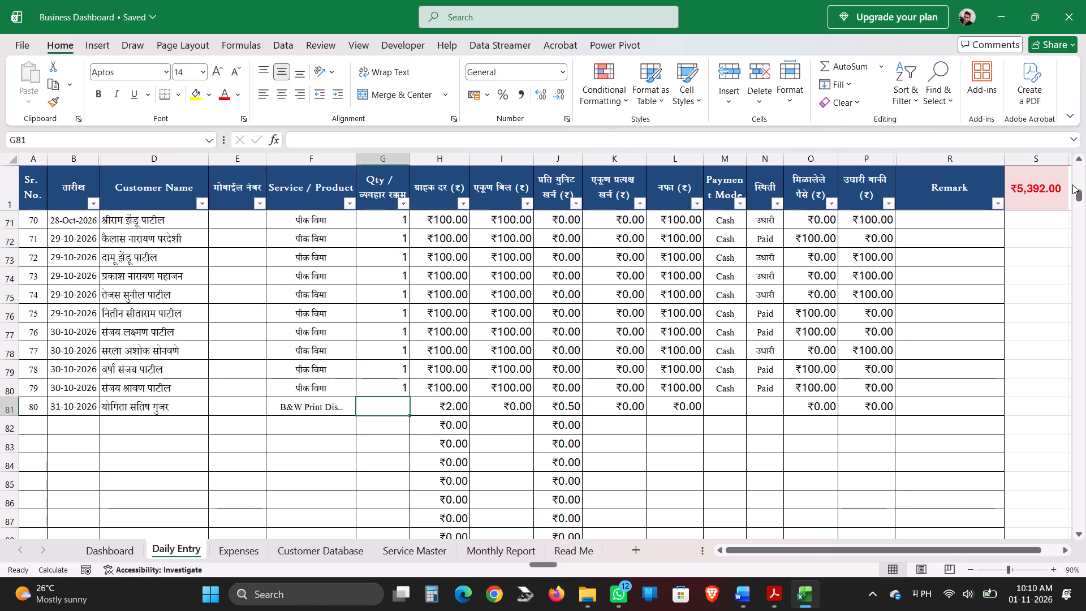
key("7")
key("Return")
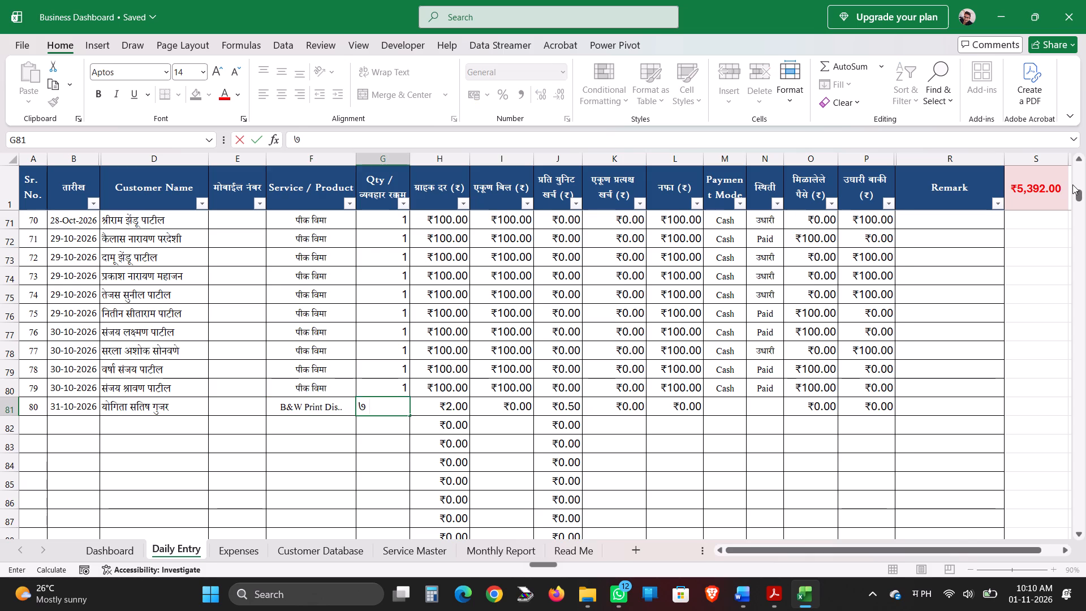
key("BackSpace")
key("BackSpace")
key("BackSpace")
key("7")
key("Return")
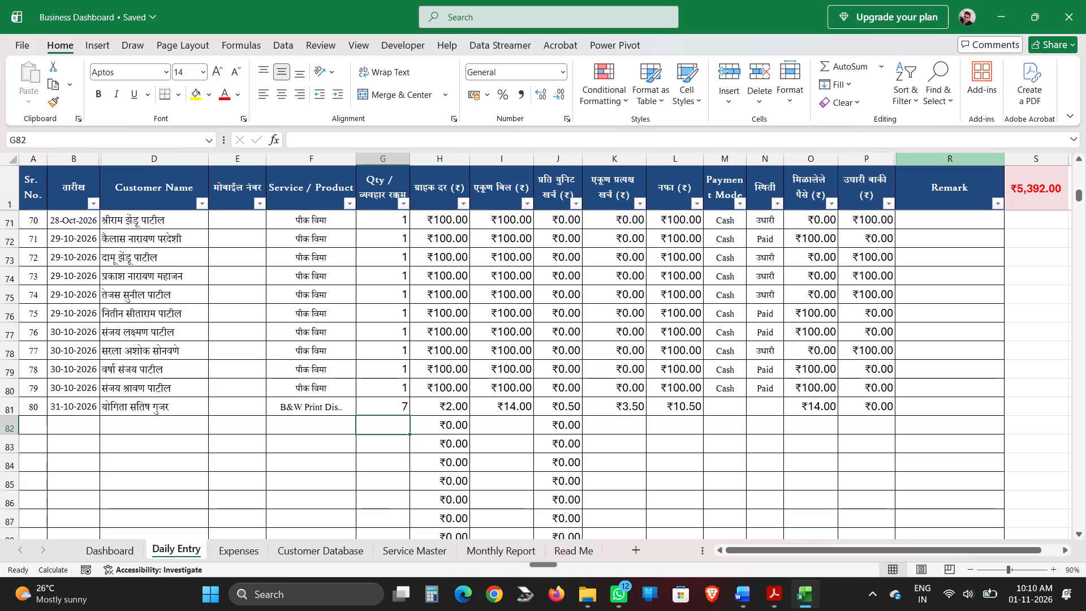
Set row 81's Payment Mode to Cash and its स्थिती to उधारी.
left_click(733, 399)
left_click(751, 410)
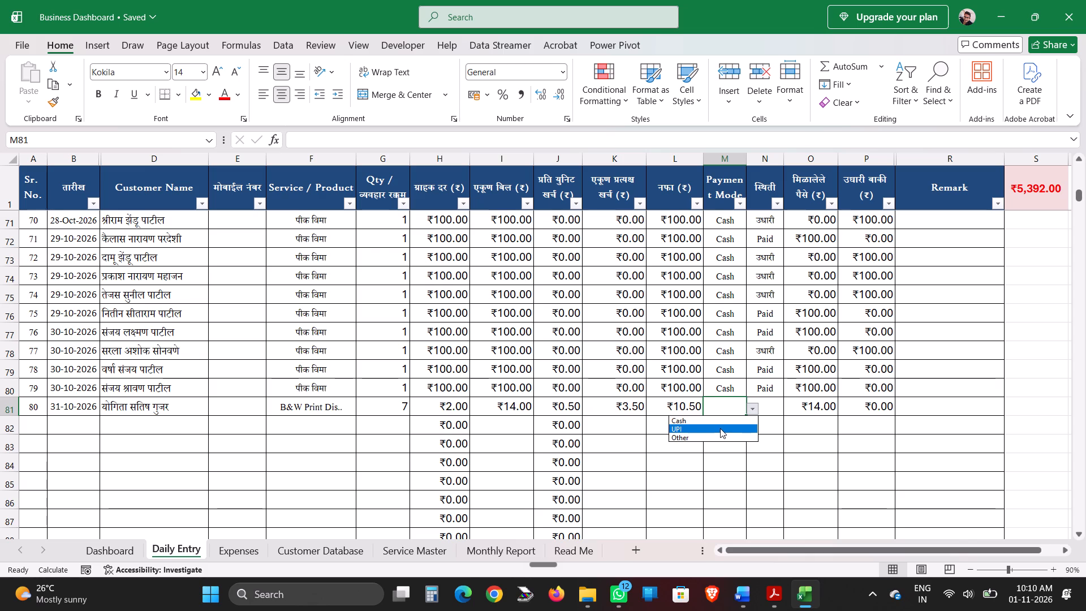
left_click_drag(719, 428, 714, 424)
left_click(775, 410)
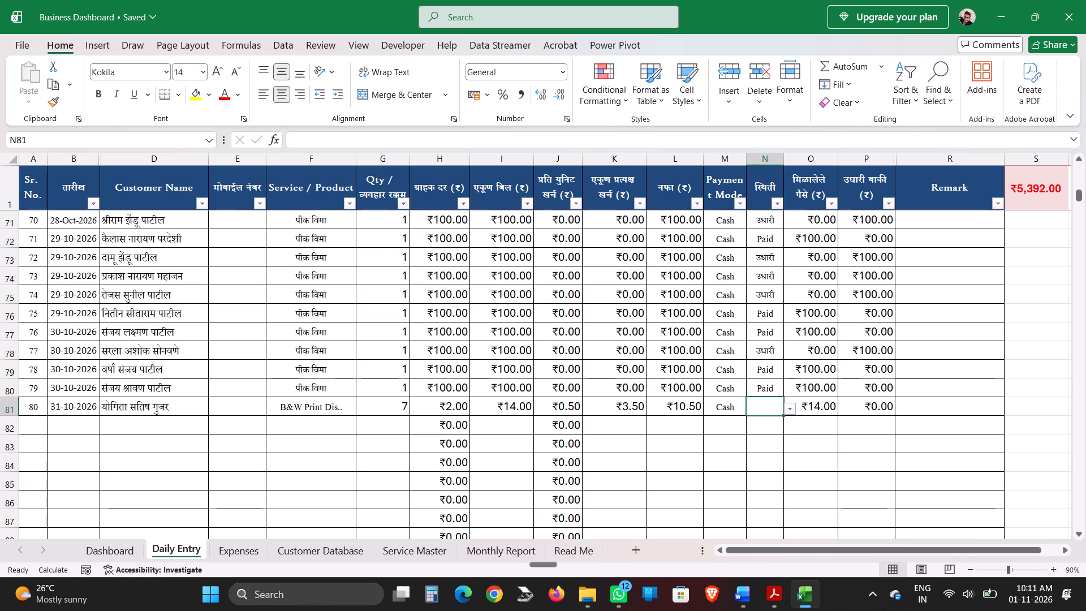
left_click(786, 405)
left_click(763, 428)
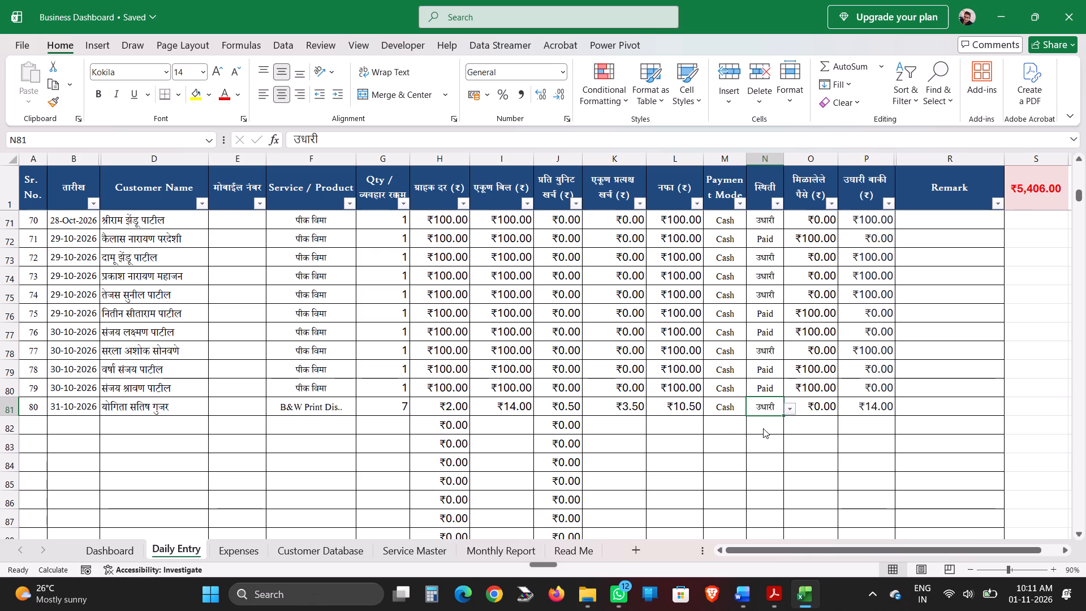
left_click(770, 433)
left_click(921, 393)
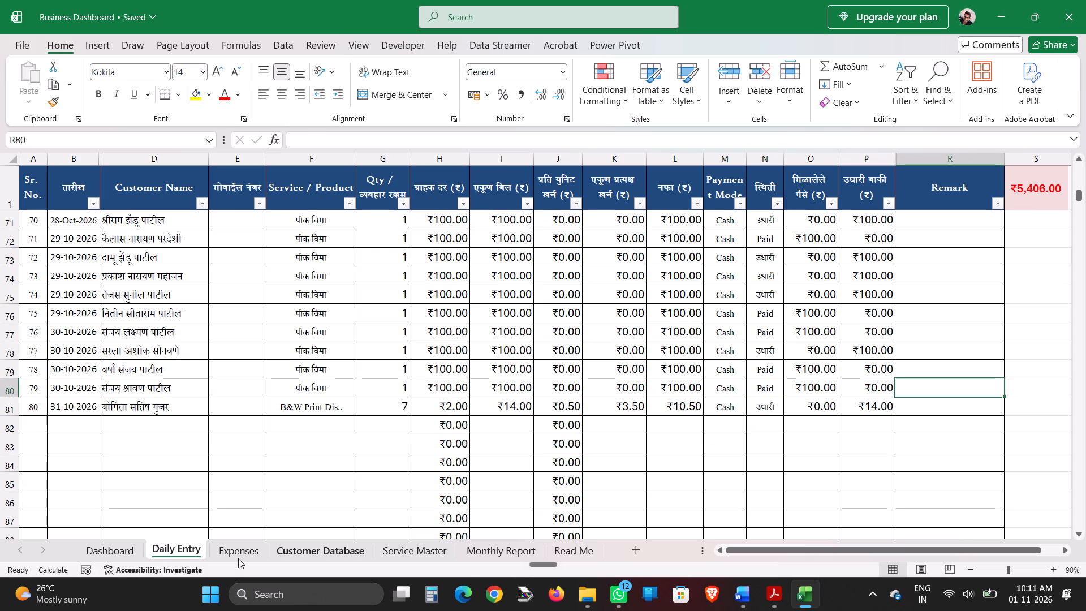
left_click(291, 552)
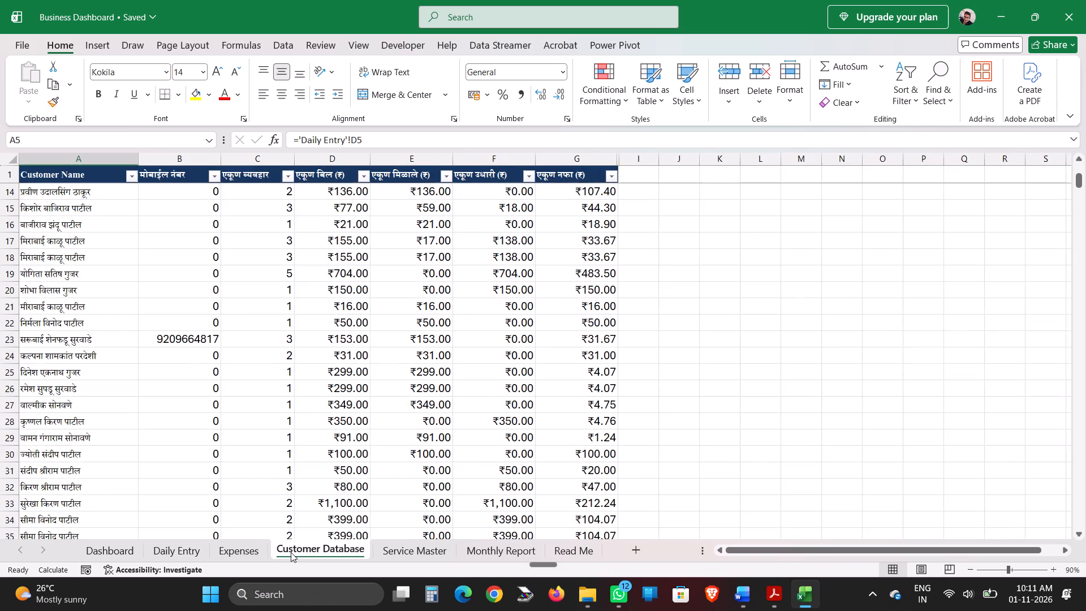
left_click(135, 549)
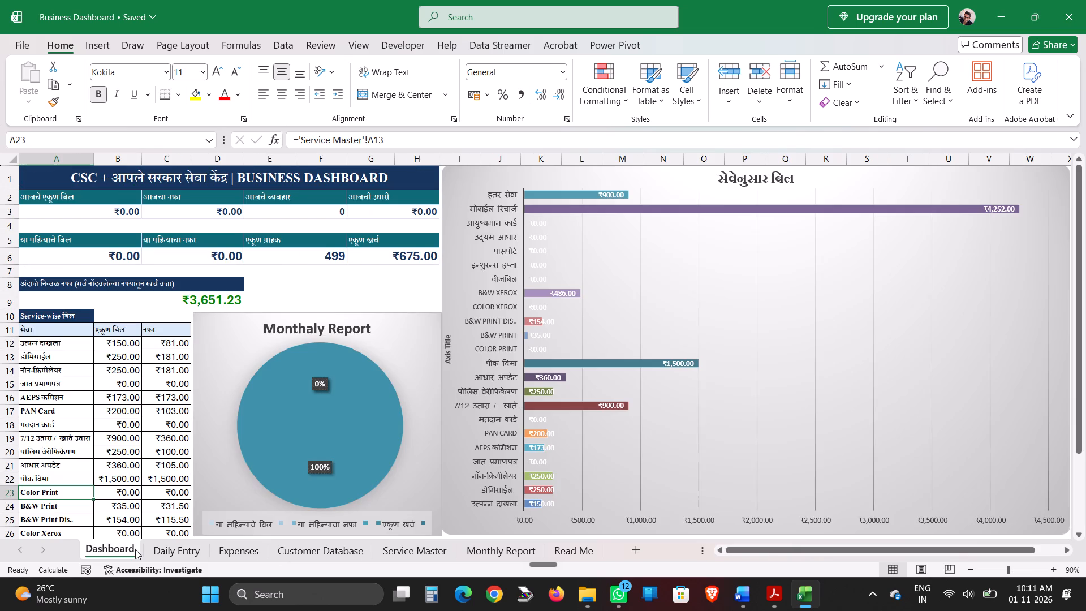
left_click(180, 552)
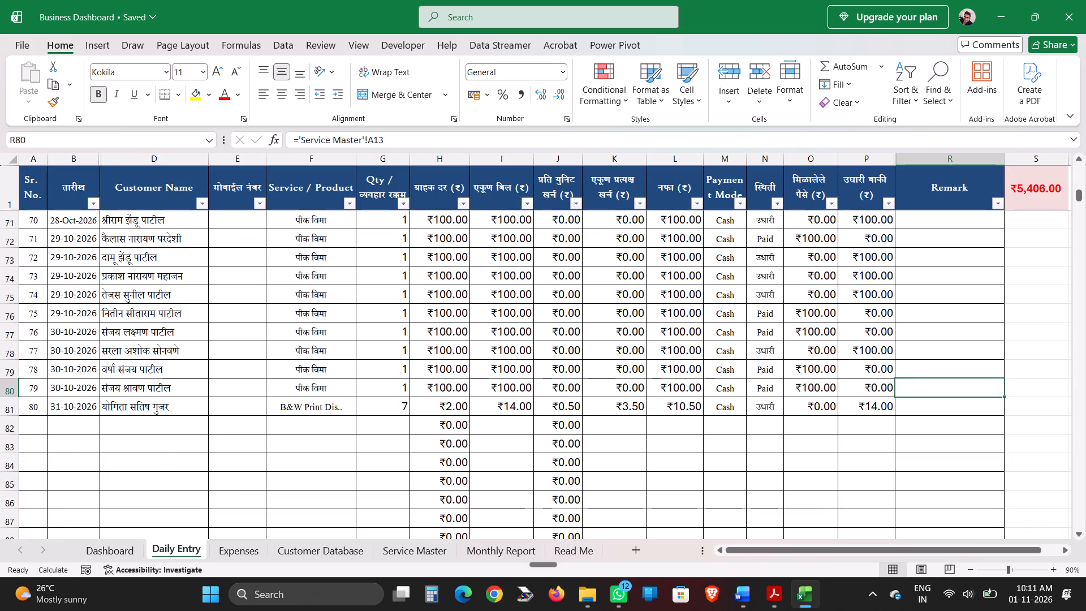
Open the Customer Name column's filter in Daily Entry and activate its customer search.
left_click(196, 201)
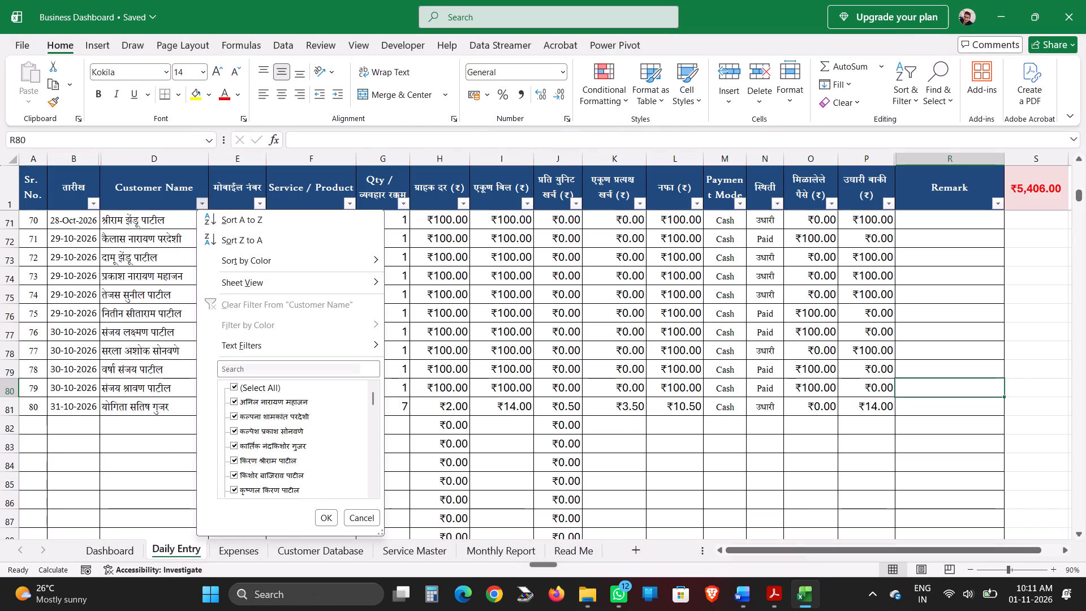
left_click(247, 369)
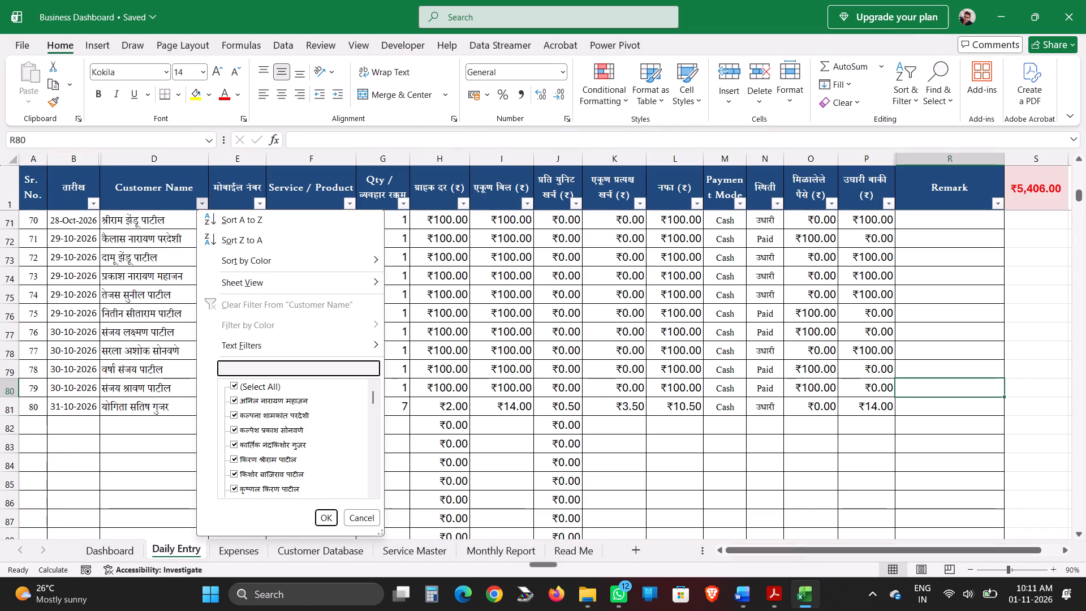
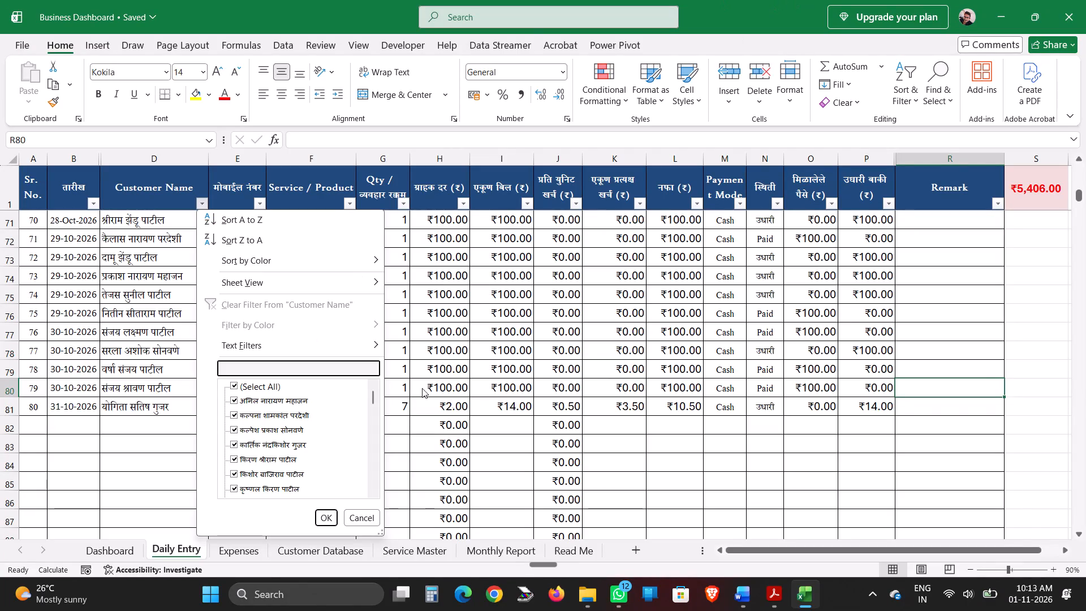
Filter the Daily Entry sheet's Customer Name column to names containing श्रीराम and view the matching entries from the top.
left_click(314, 364)
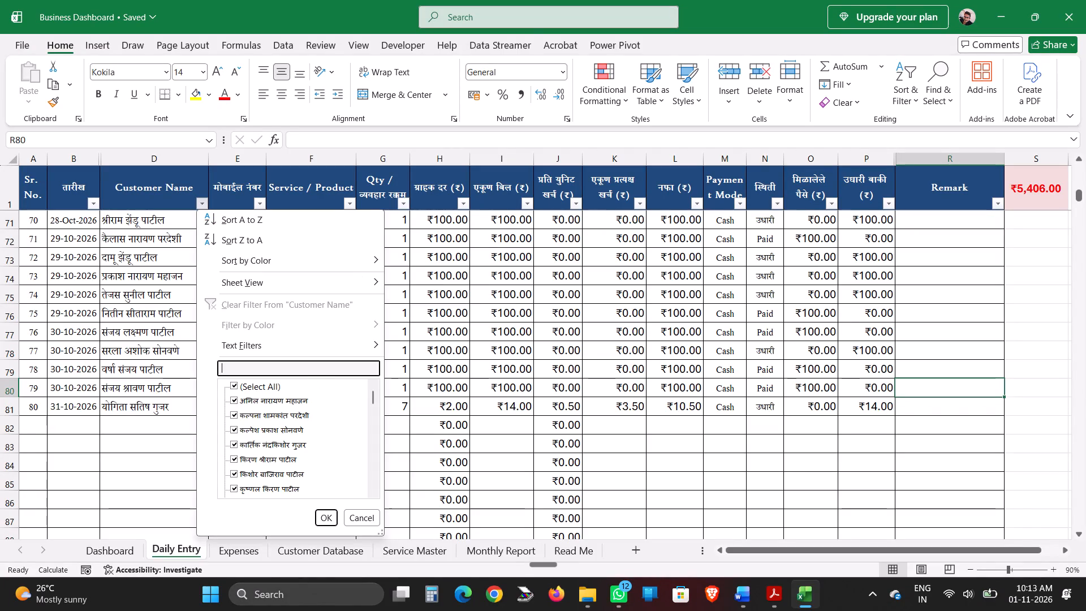
key("s")
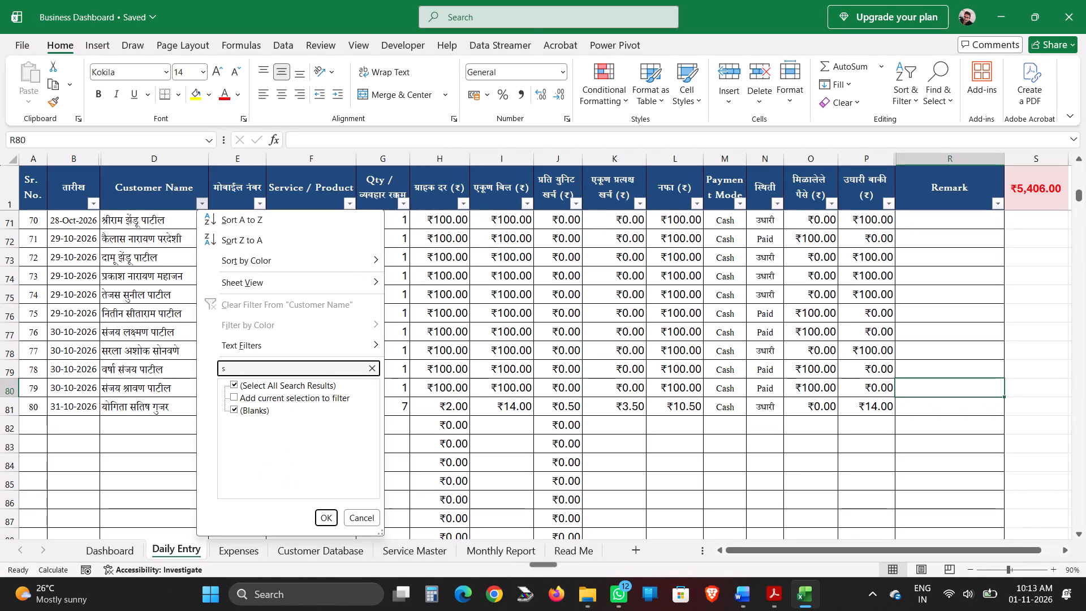
key("BackSpace")
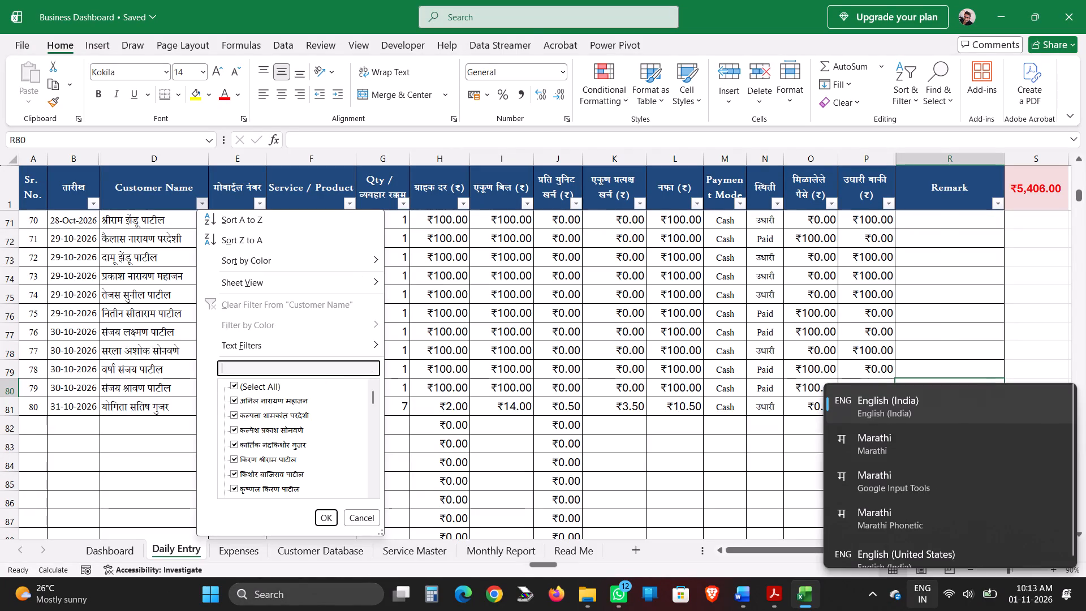
type("shriram")
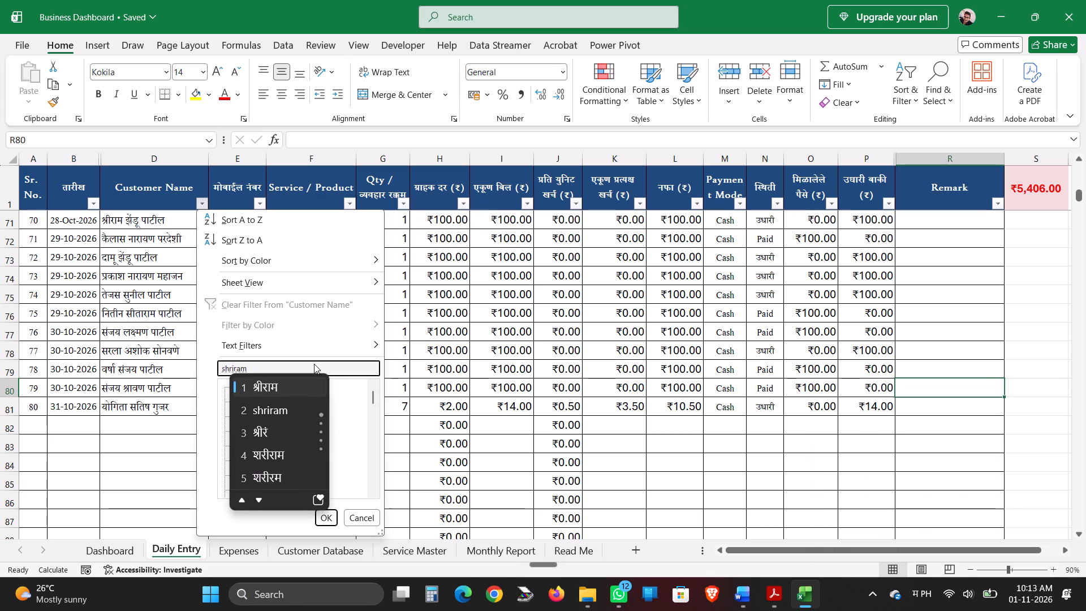
key("Return")
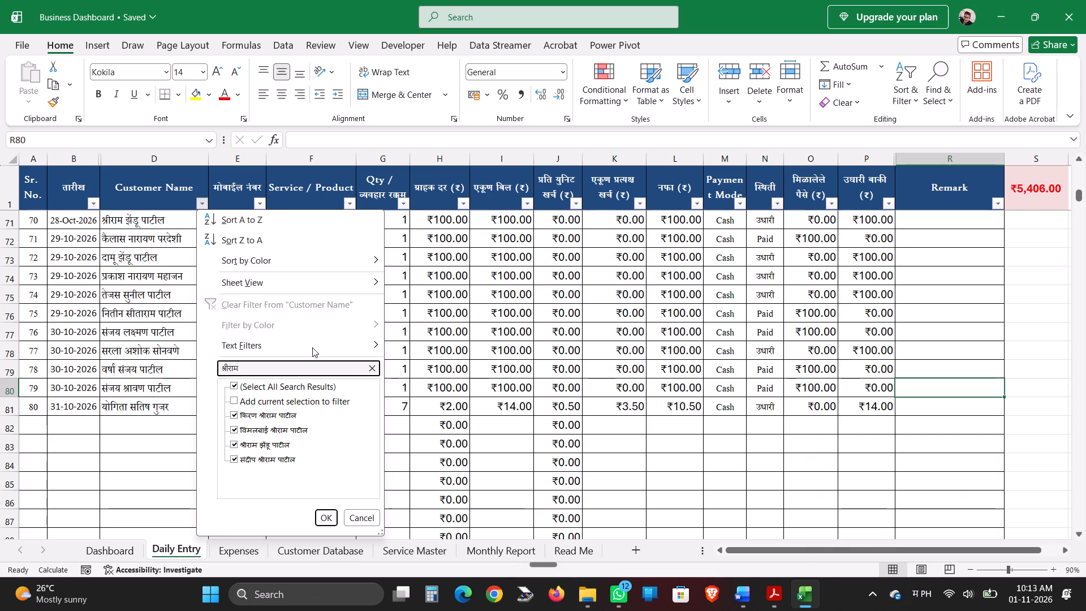
left_click(329, 523)
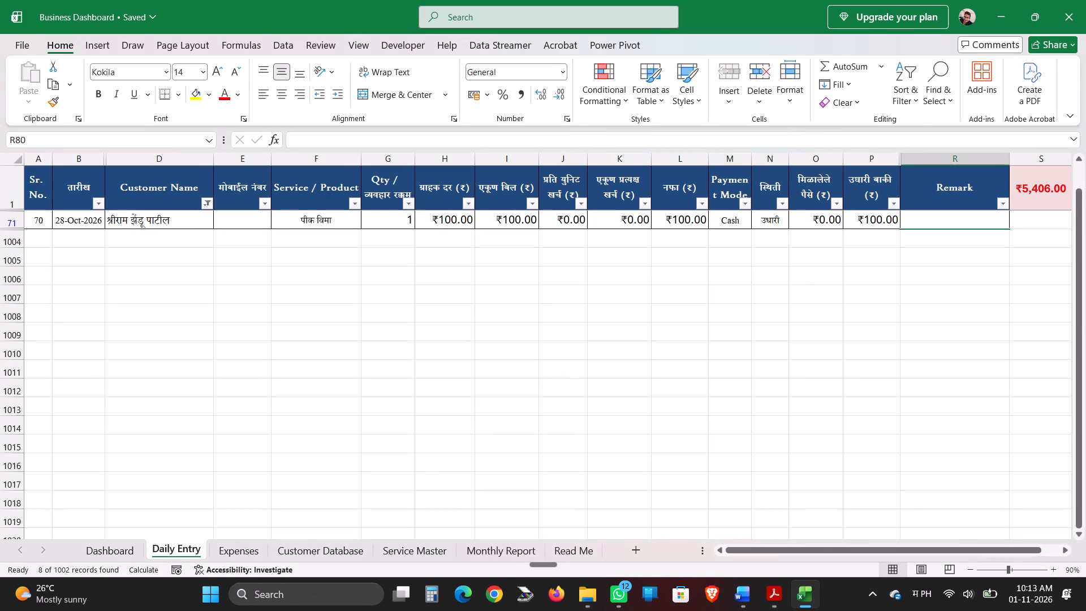
scroll(226, 285, "up", 4)
scroll(195, 216, "up", 5)
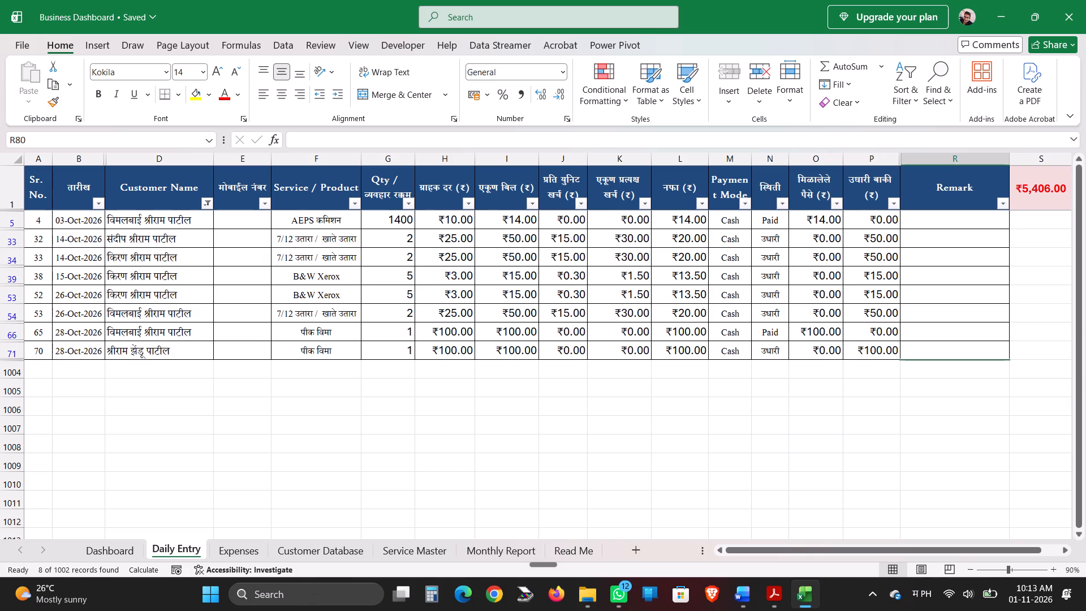
scroll(195, 229, "up", 5)
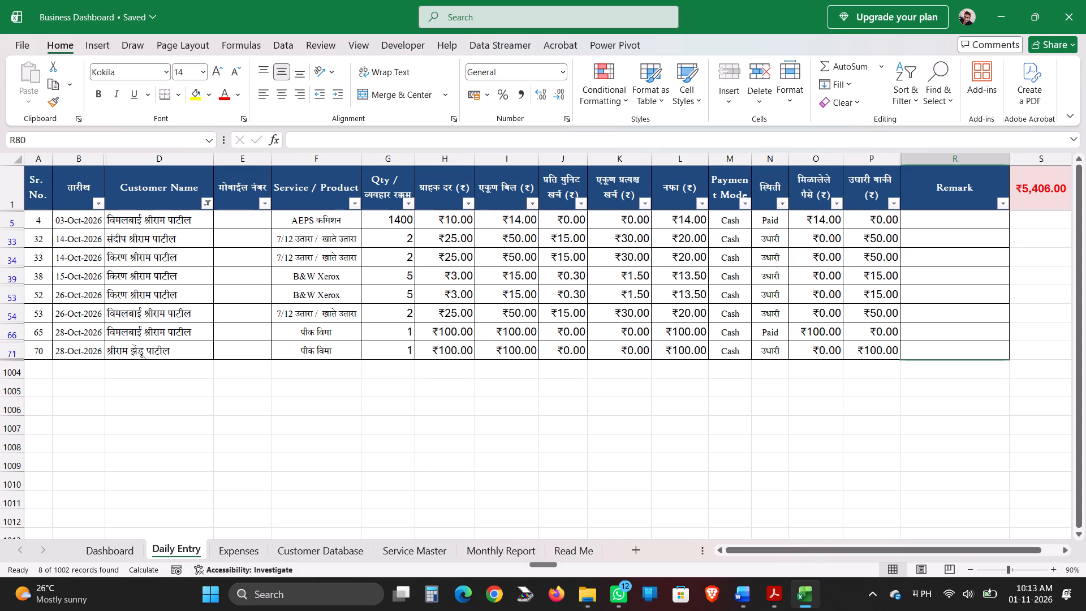
Reopen the Customer Name filter and add the customer with first name कृष्णल to the ticked names.
left_click(203, 205)
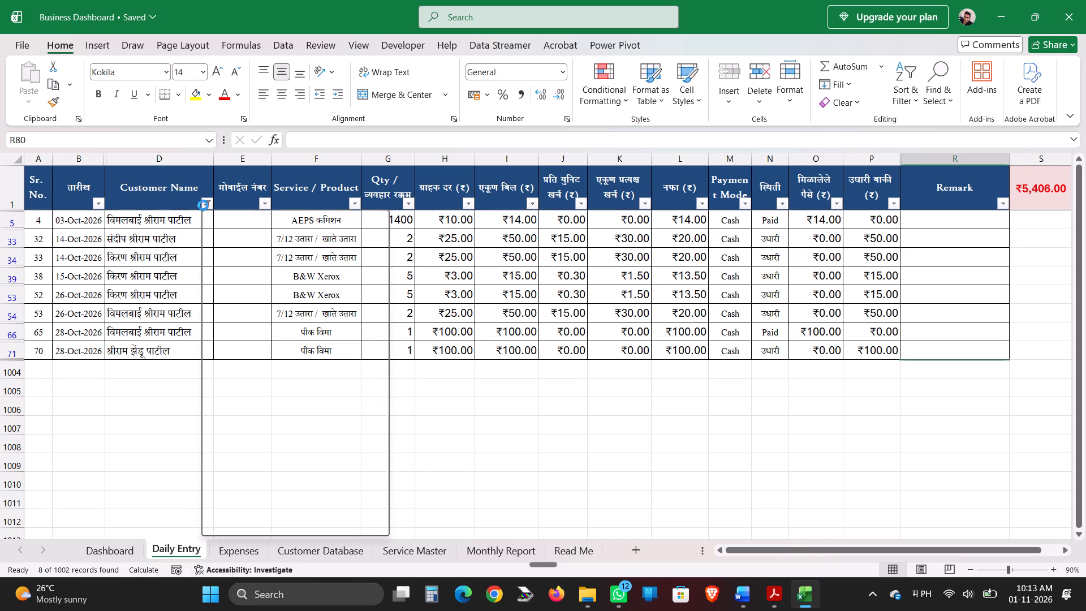
scroll(257, 463, "down", 1)
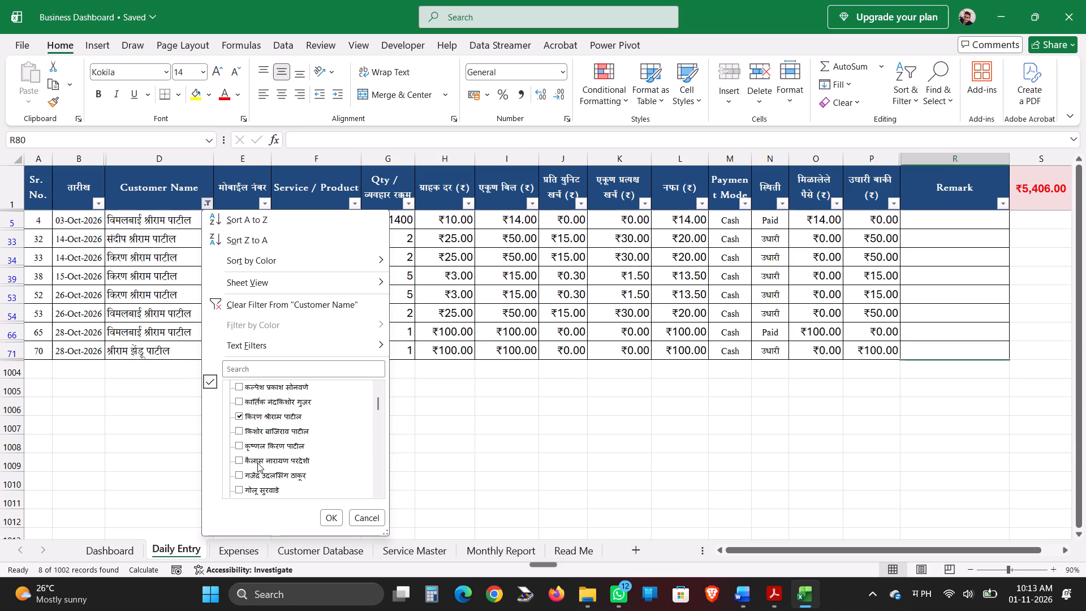
scroll(257, 463, "down", 3)
scroll(257, 463, "up", 2)
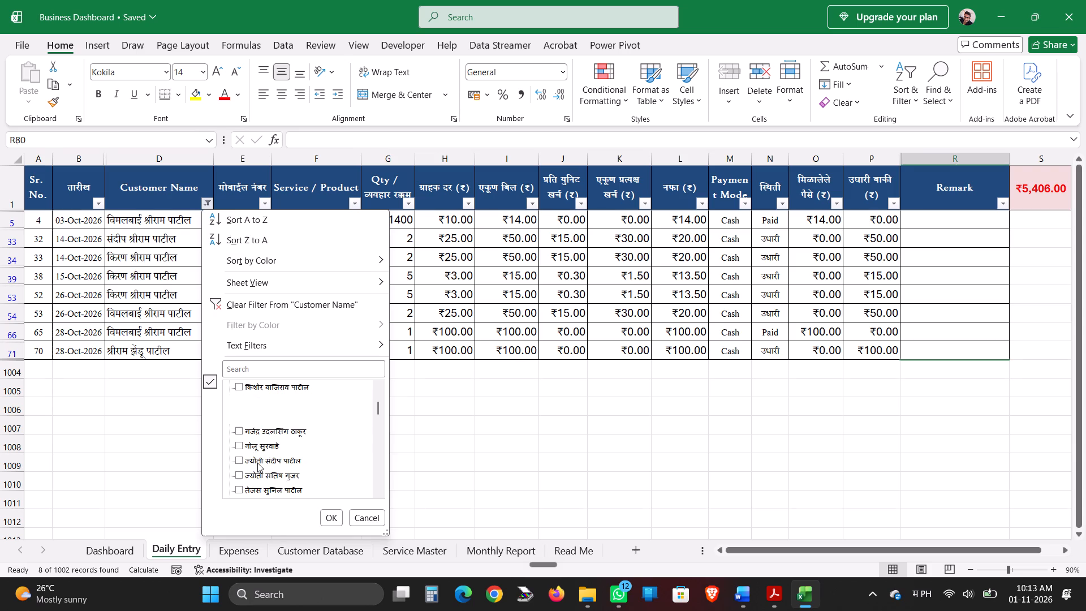
left_click(263, 402)
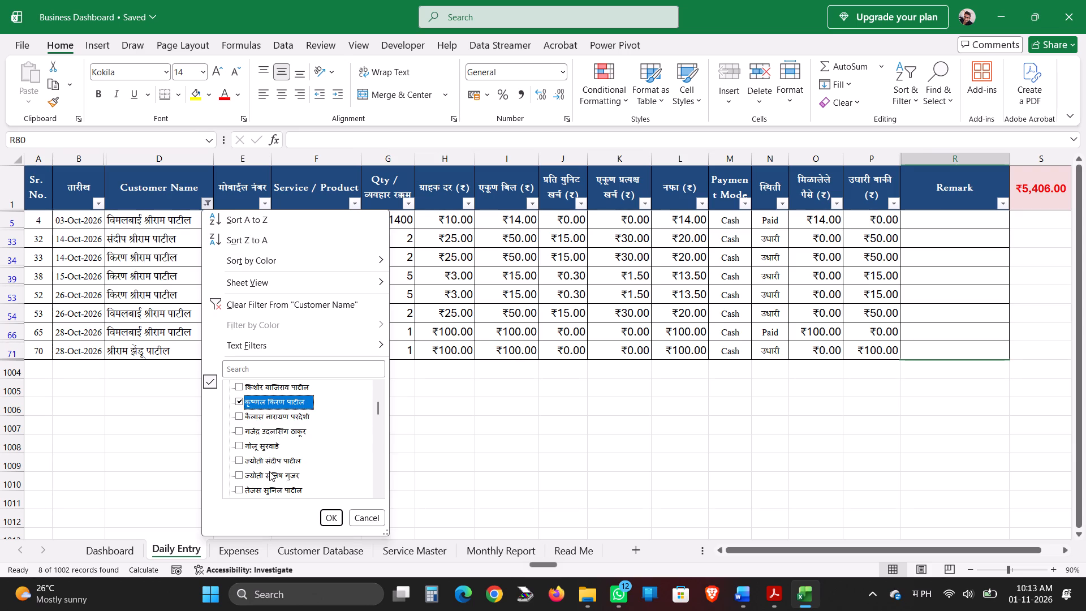
Look through the Customer Name filter's full list, from first name to last, for further customers to include.
scroll(269, 471, "down", 3)
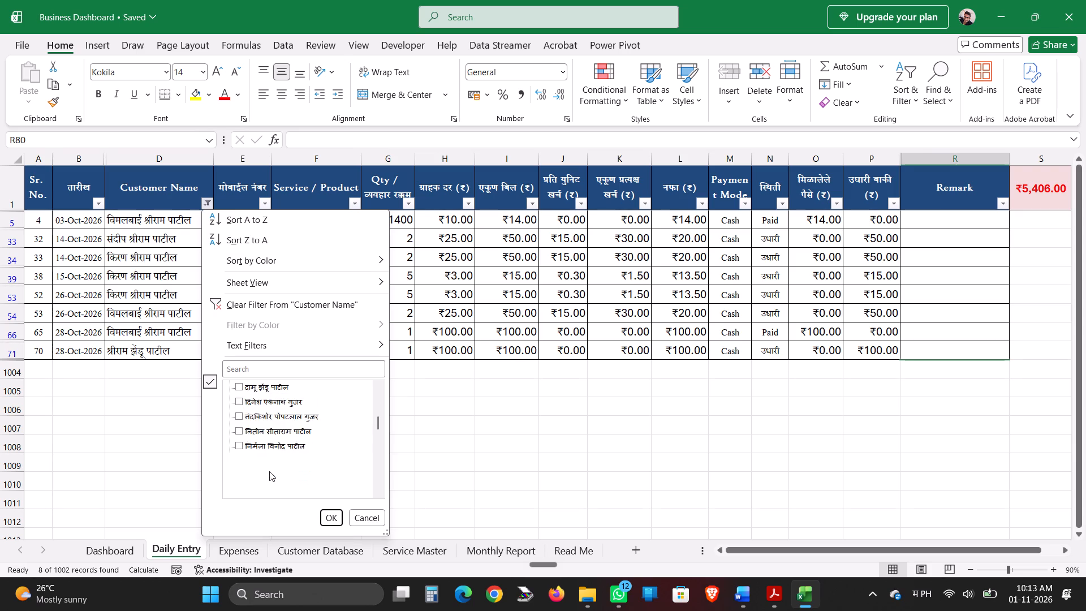
scroll(269, 471, "down", 4)
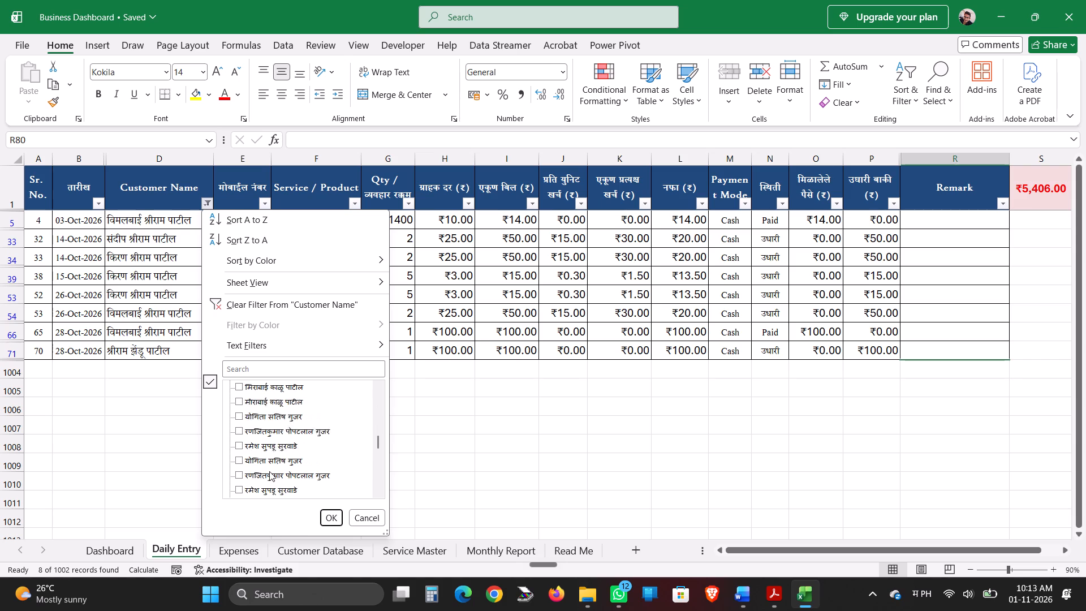
scroll(269, 471, "down", 3)
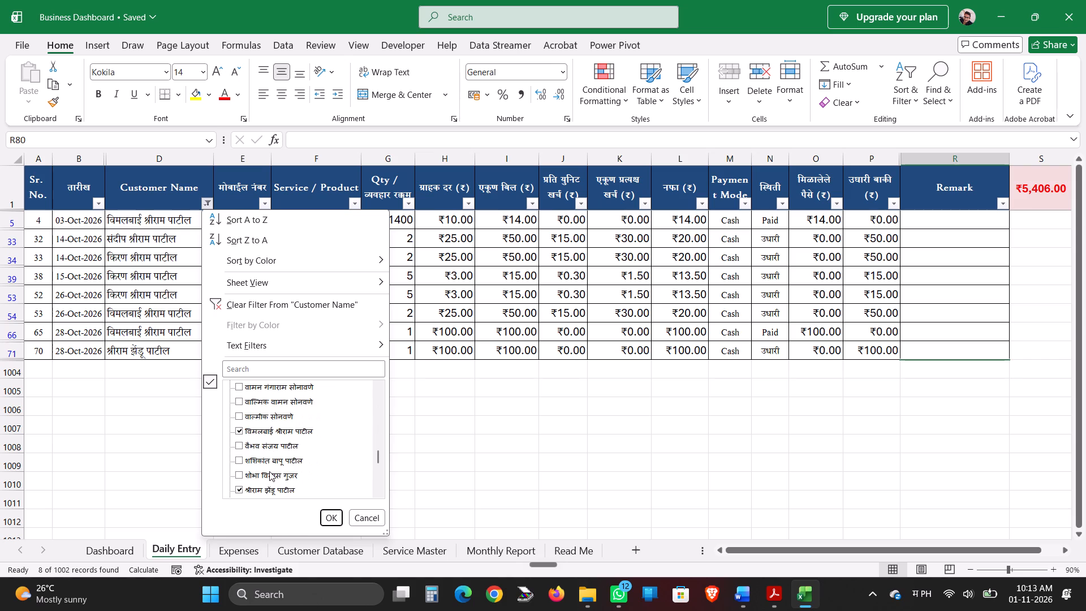
scroll(269, 471, "down", 2)
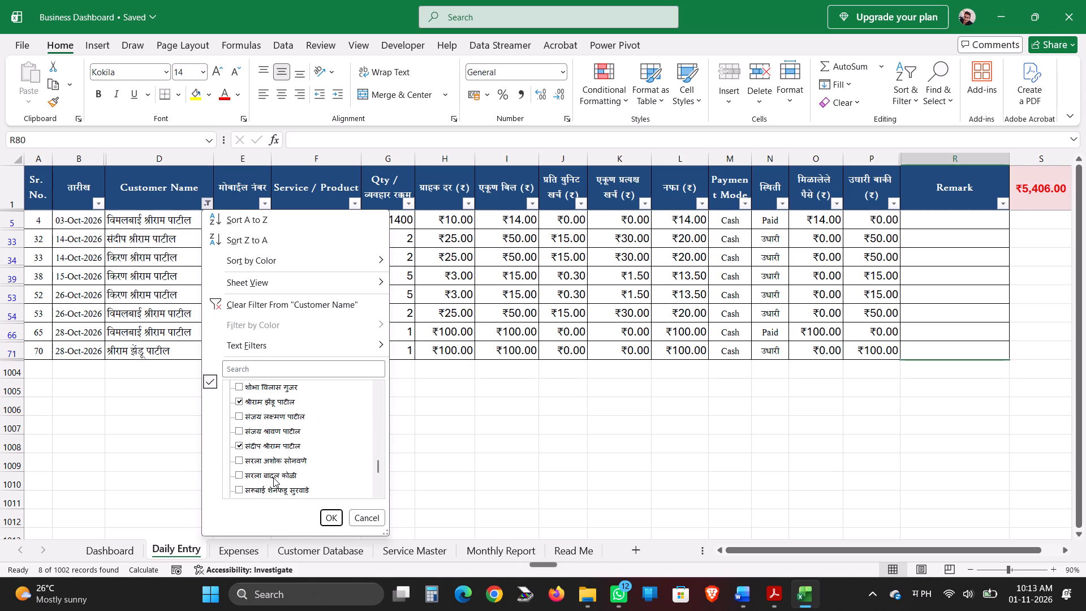
scroll(273, 477, "down", 1)
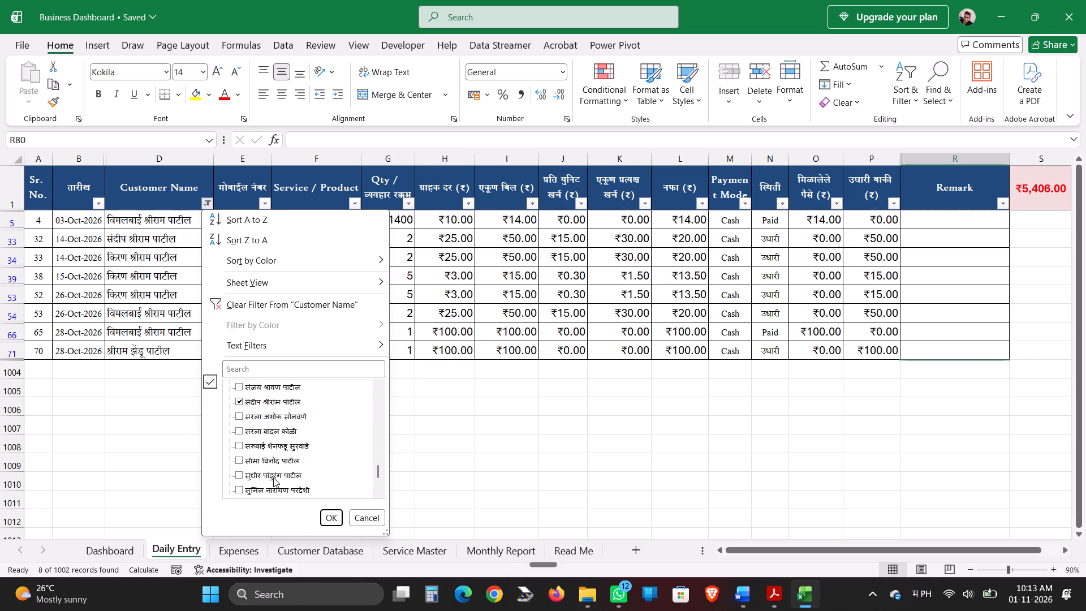
scroll(273, 477, "down", 4)
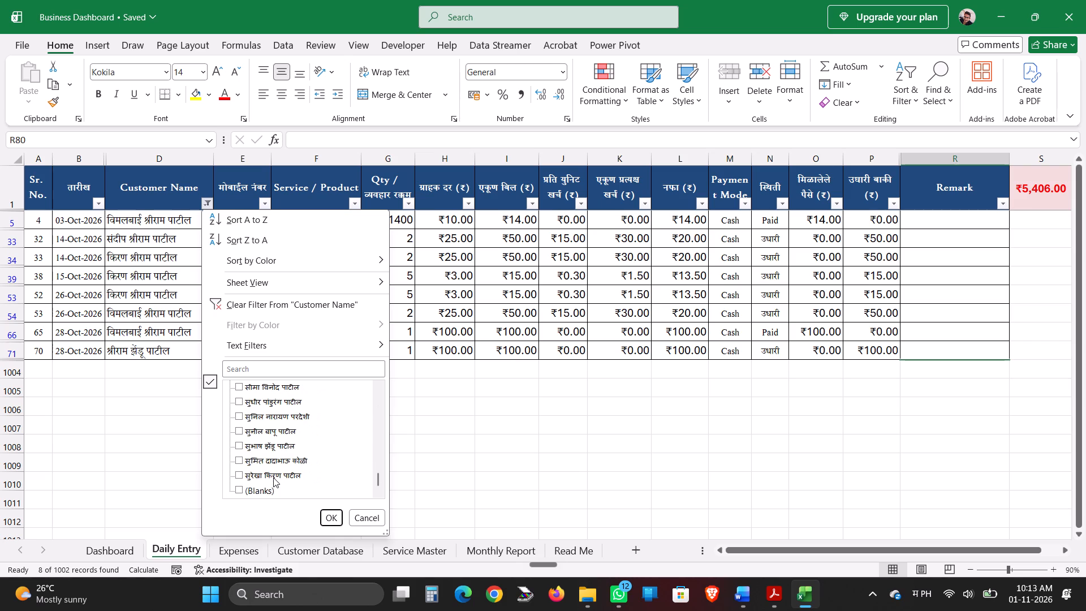
scroll(273, 477, "up", 5)
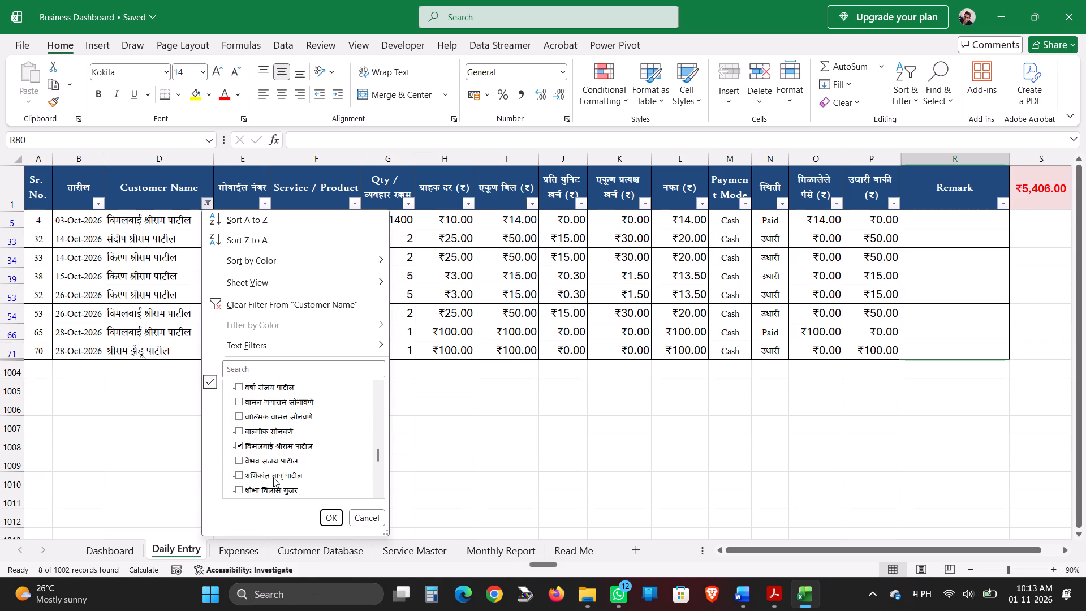
scroll(273, 477, "up", 3)
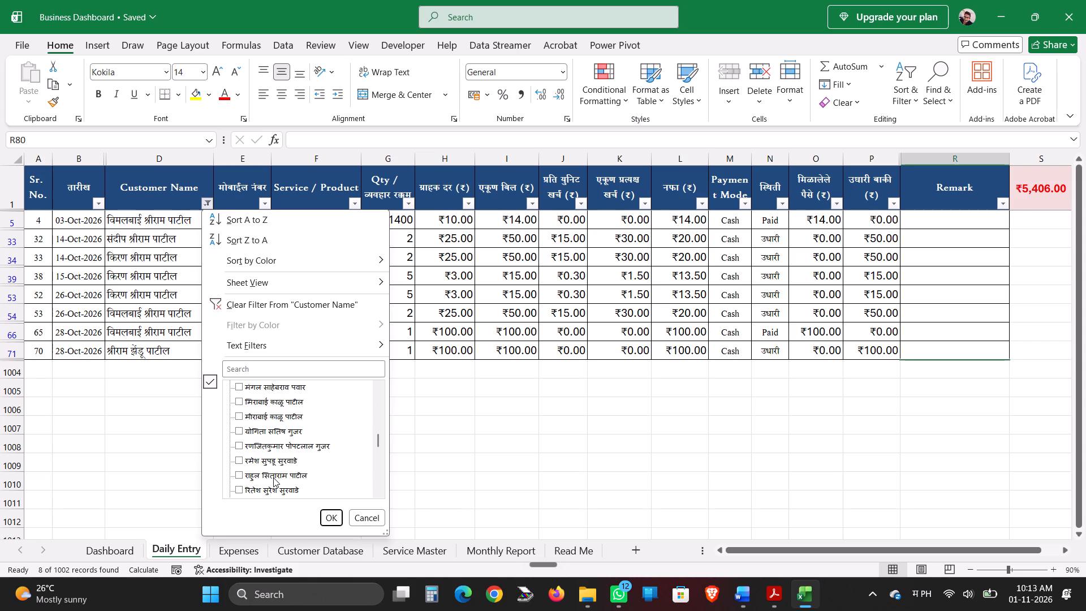
scroll(273, 477, "up", 2)
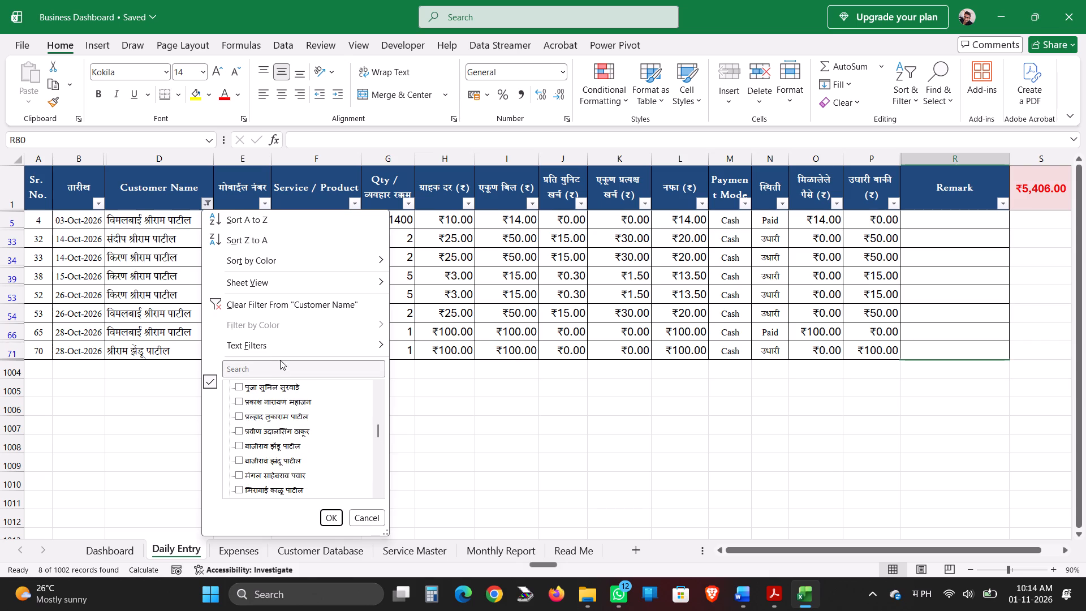
scroll(298, 431, "up", 1)
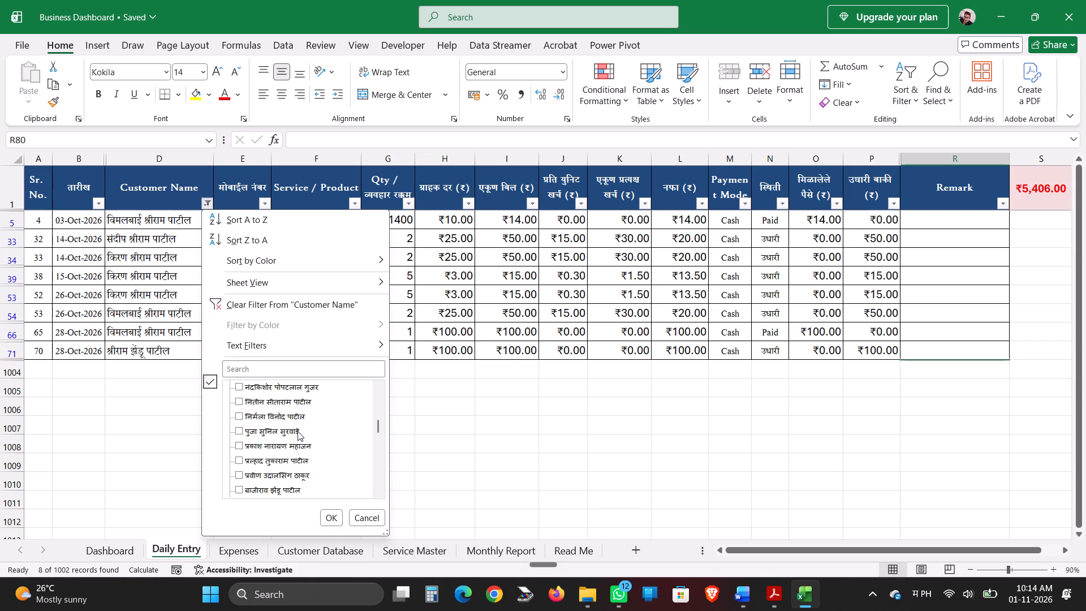
scroll(298, 431, "up", 2)
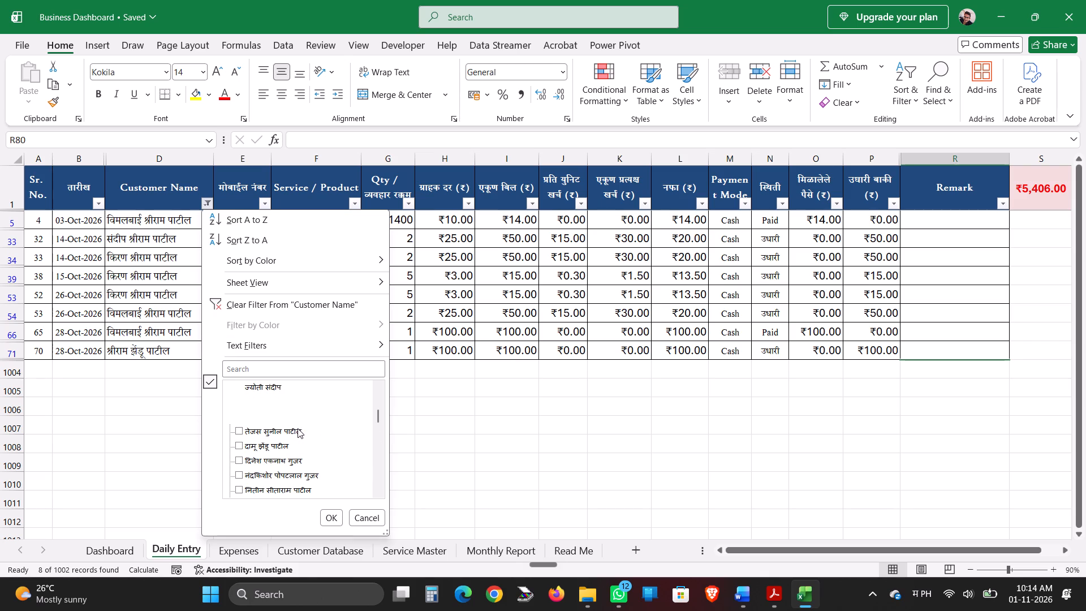
scroll(295, 424, "up", 1)
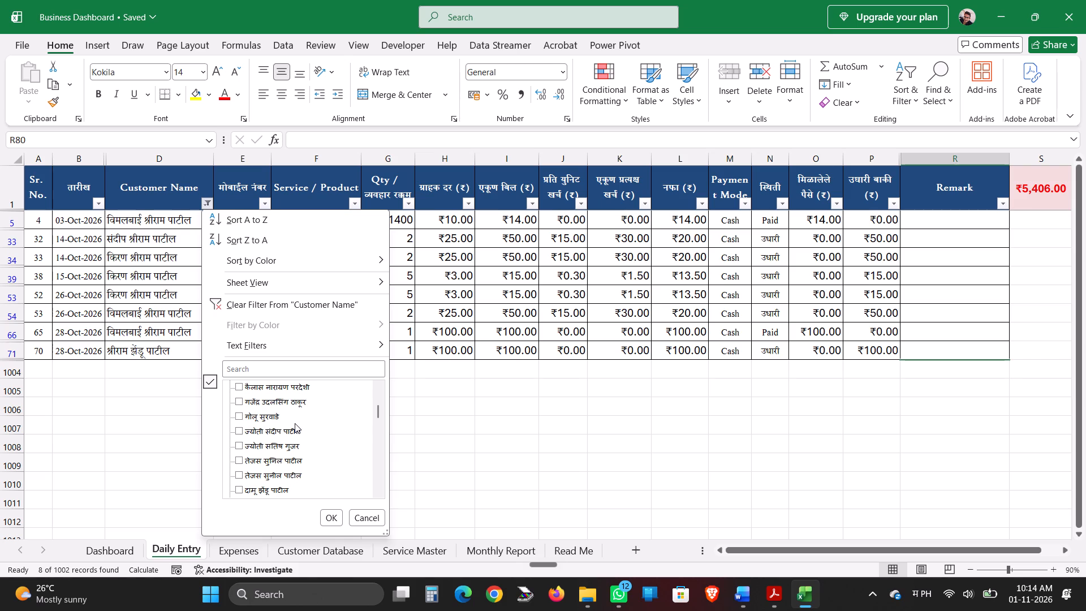
scroll(295, 423, "up", 1)
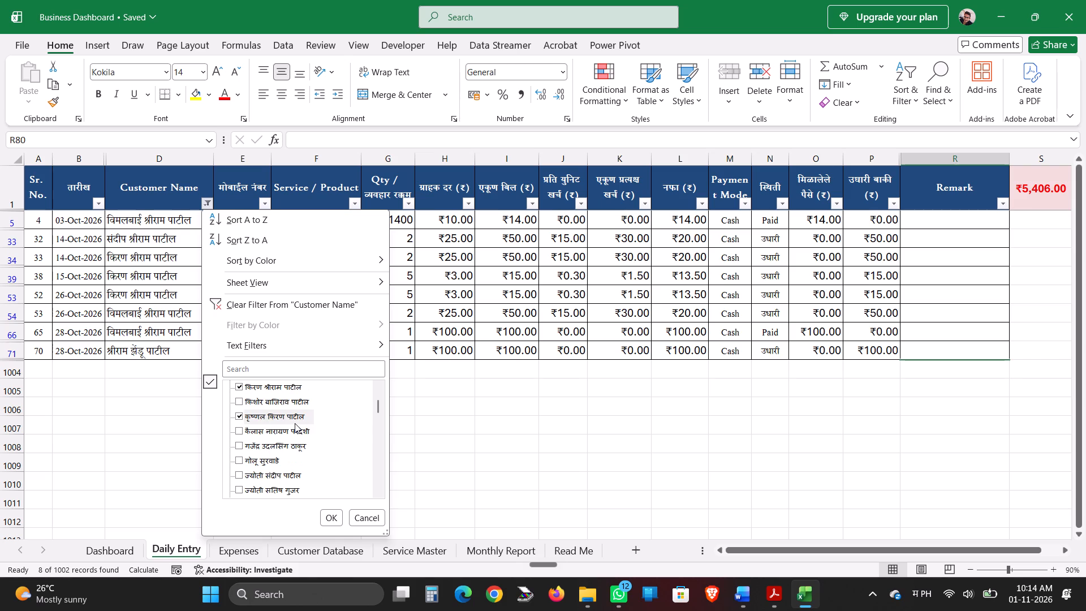
scroll(295, 423, "up", 2)
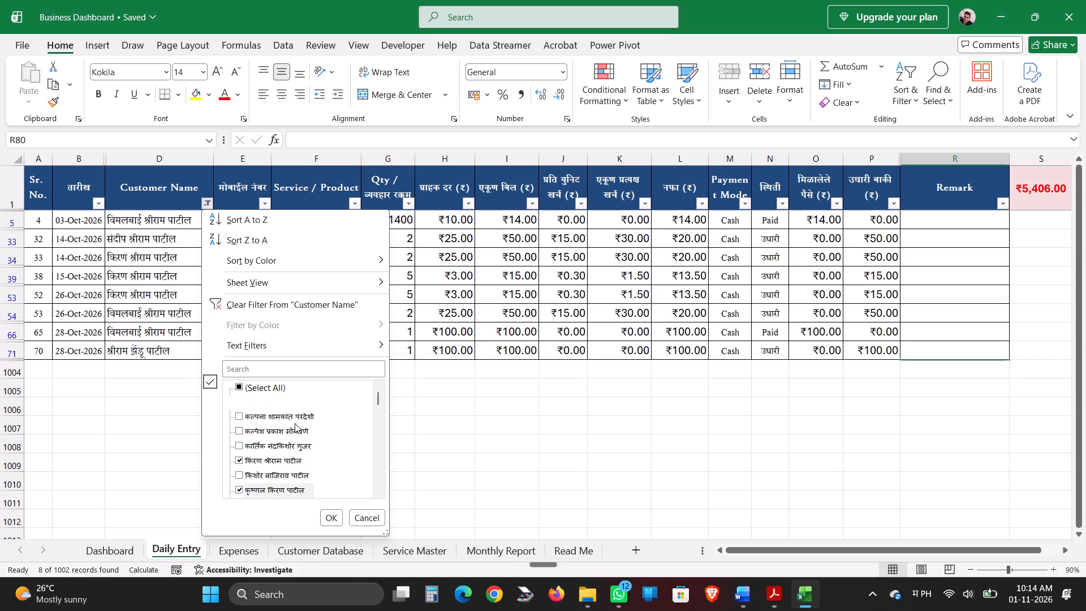
scroll(295, 423, "up", 1)
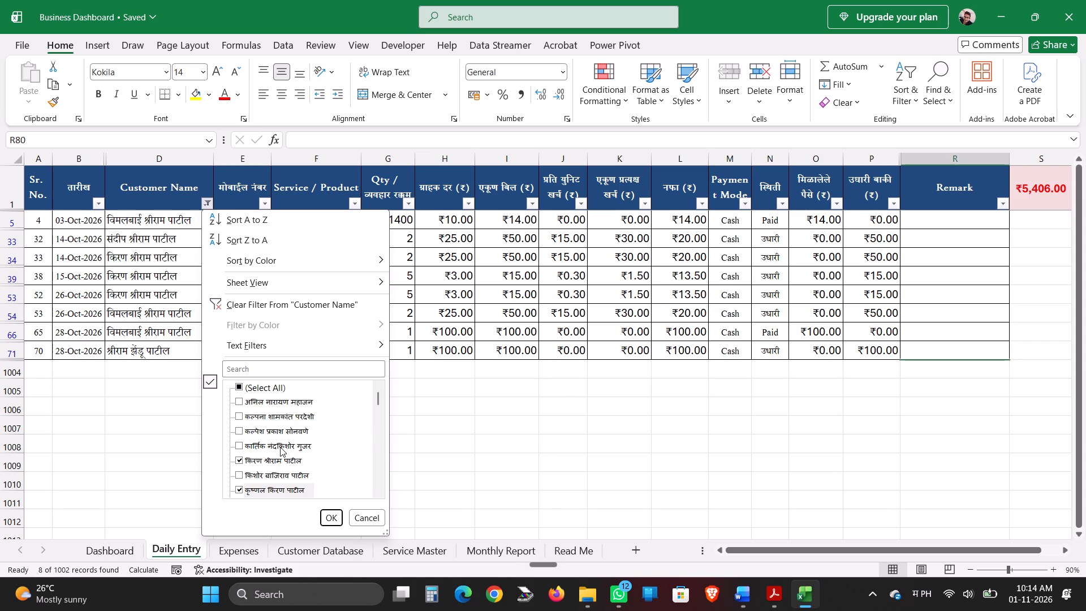
scroll(280, 447, "down", 3)
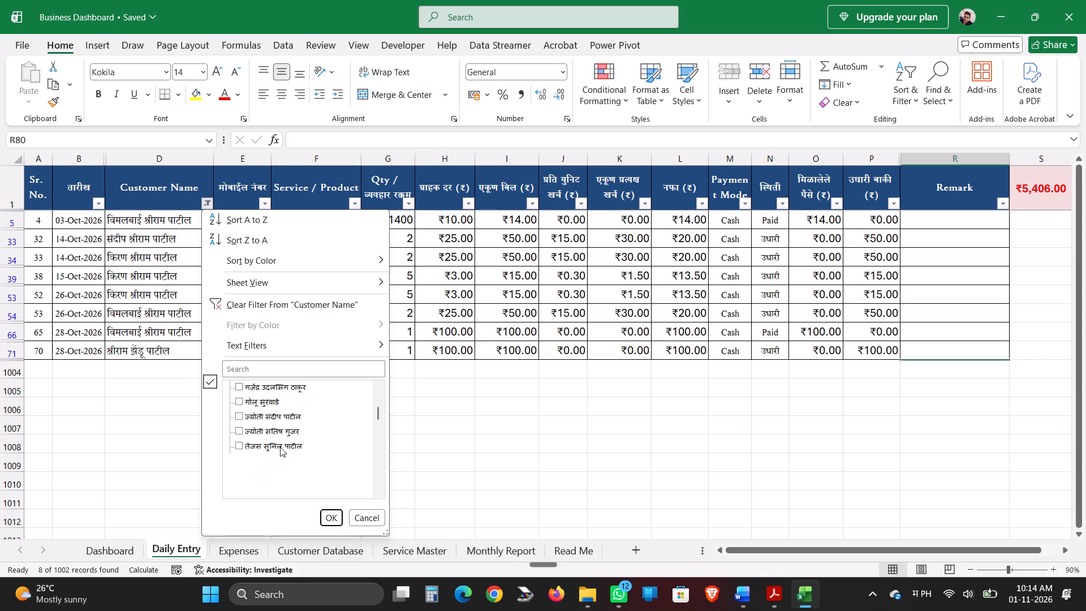
scroll(280, 447, "down", 5)
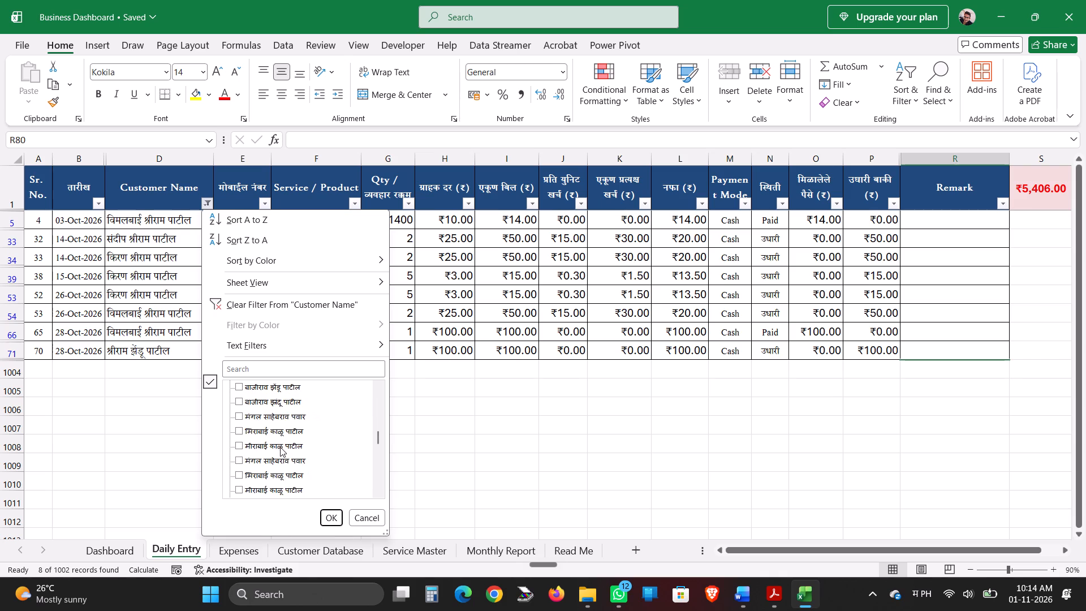
scroll(280, 447, "down", 3)
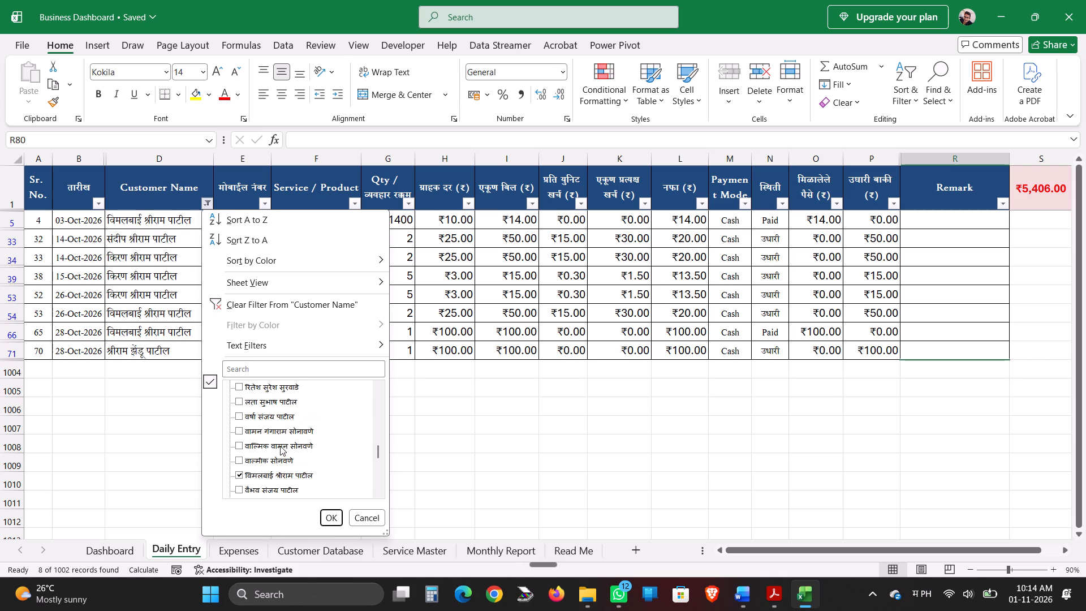
scroll(281, 445, "down", 2)
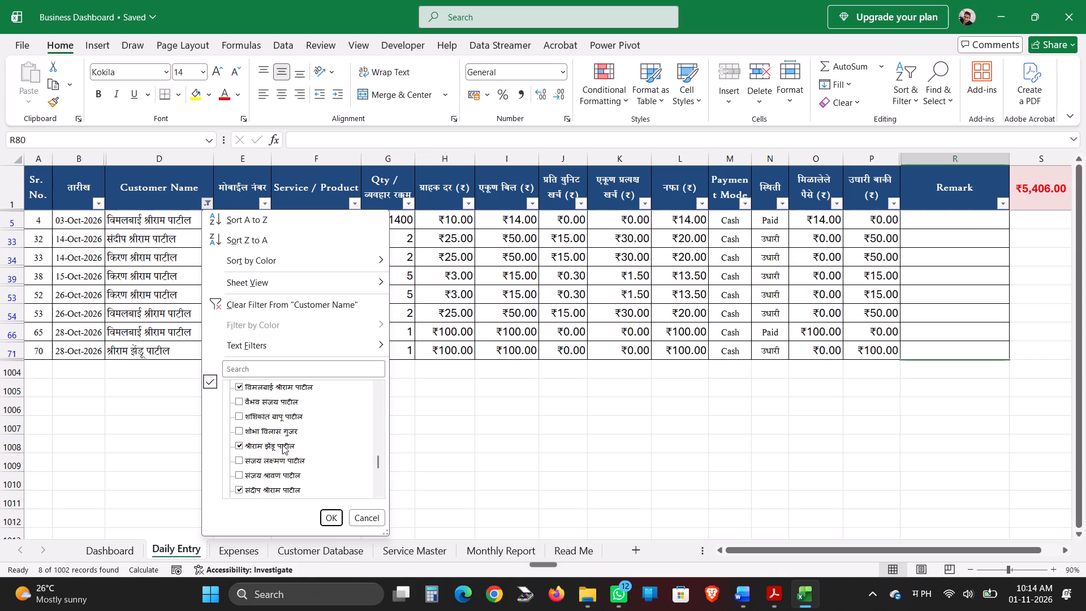
scroll(282, 445, "down", 1)
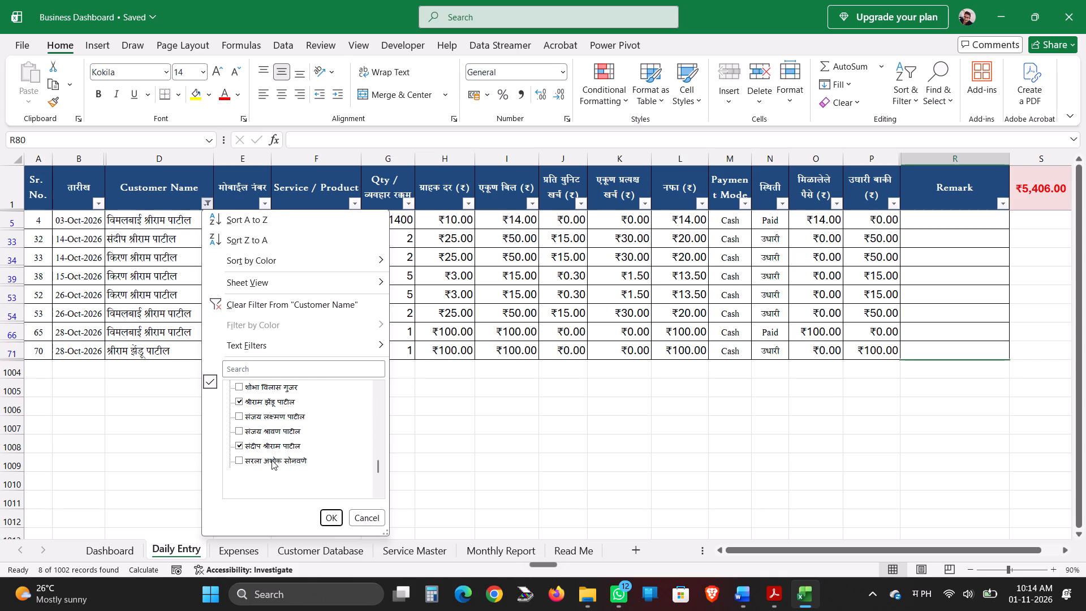
scroll(271, 460, "down", 1)
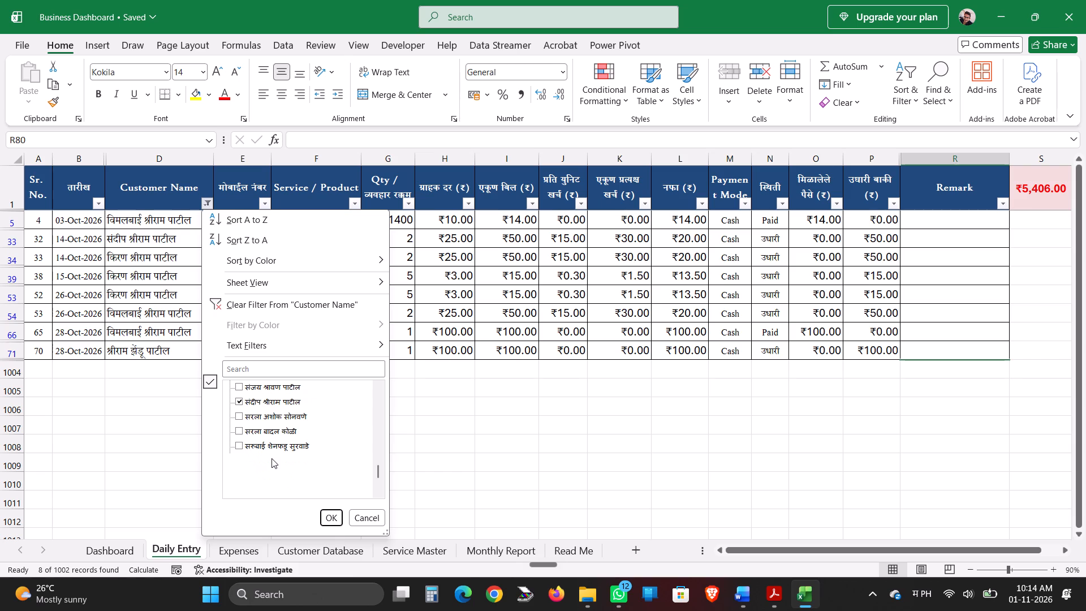
scroll(307, 456, "down", 1)
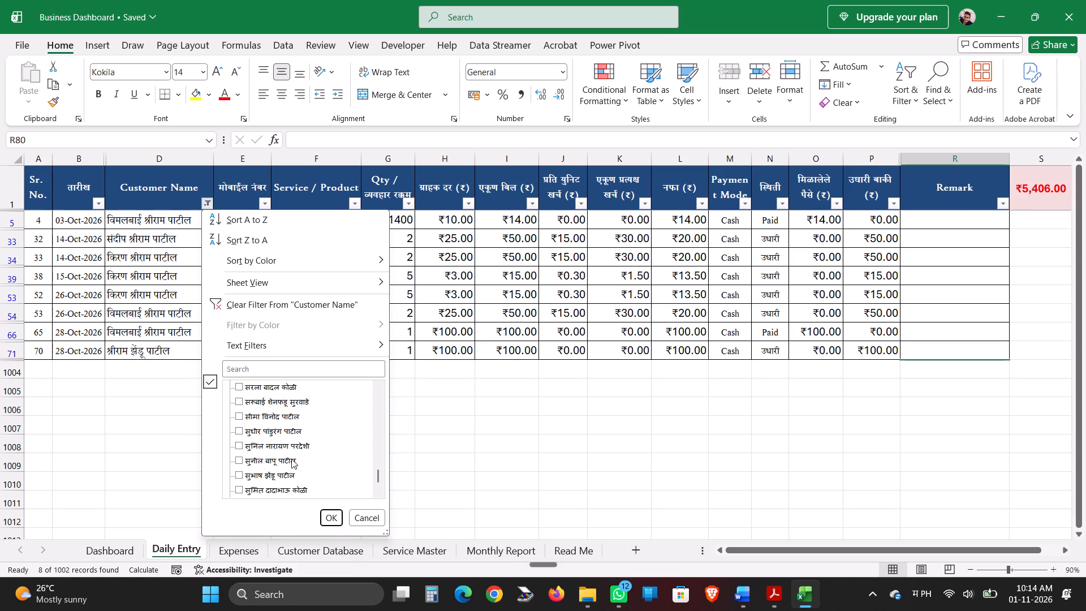
scroll(286, 461, "down", 1)
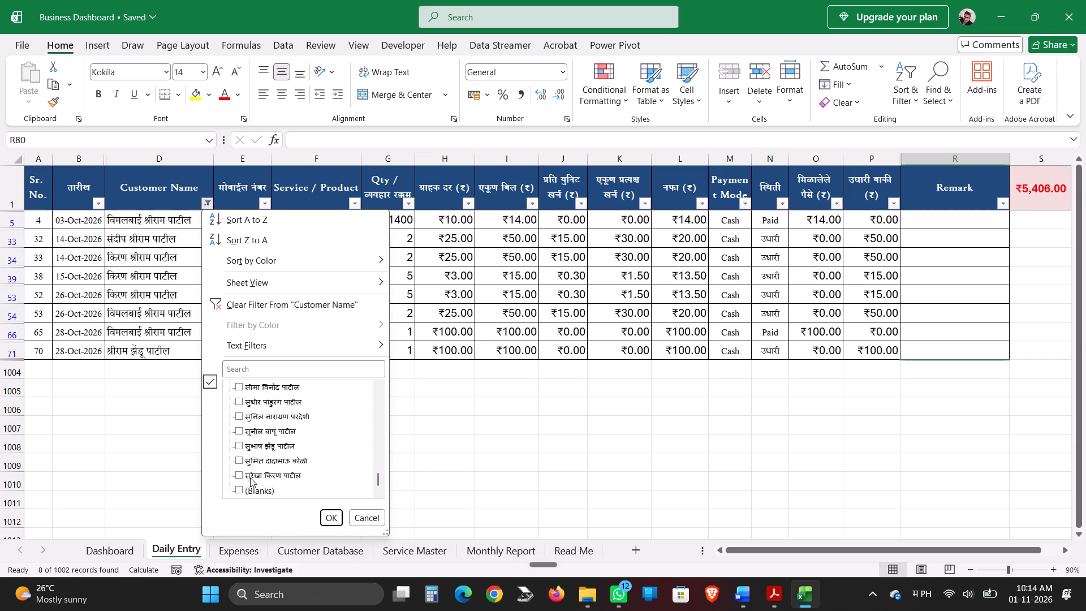
Add the customer with first name सुरेखा to the ticked names and apply the Customer Name filter.
left_click(251, 477)
left_click(332, 513)
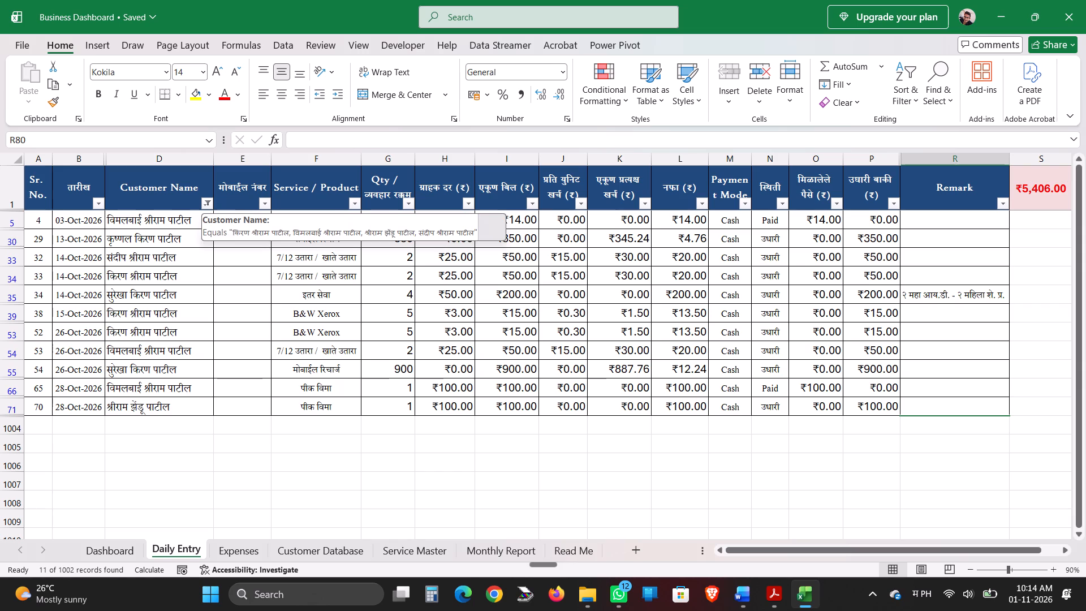
scroll(265, 435, "down", 6)
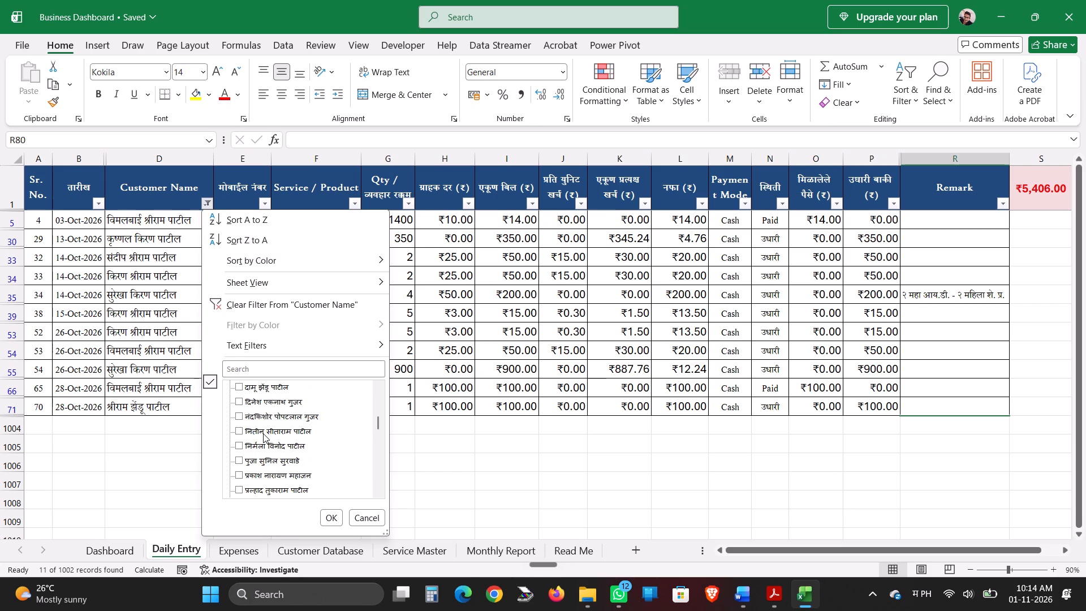
left_click(196, 391)
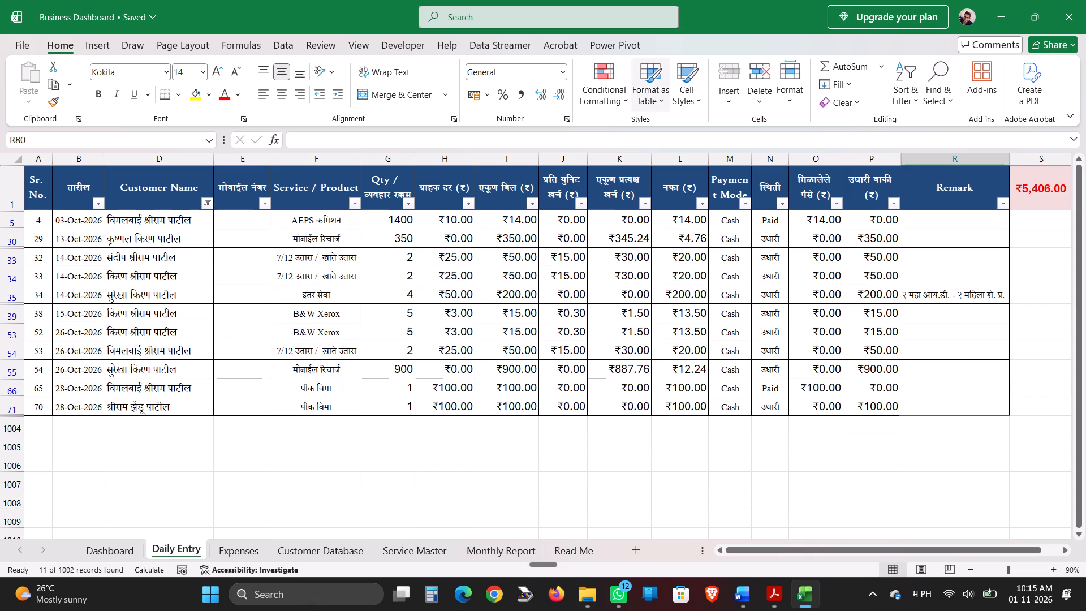
Set the quantity of the 7/12 उतारा entry with Sr. No. 53, dated 26-Oct-2026, to 4.
left_click(408, 352)
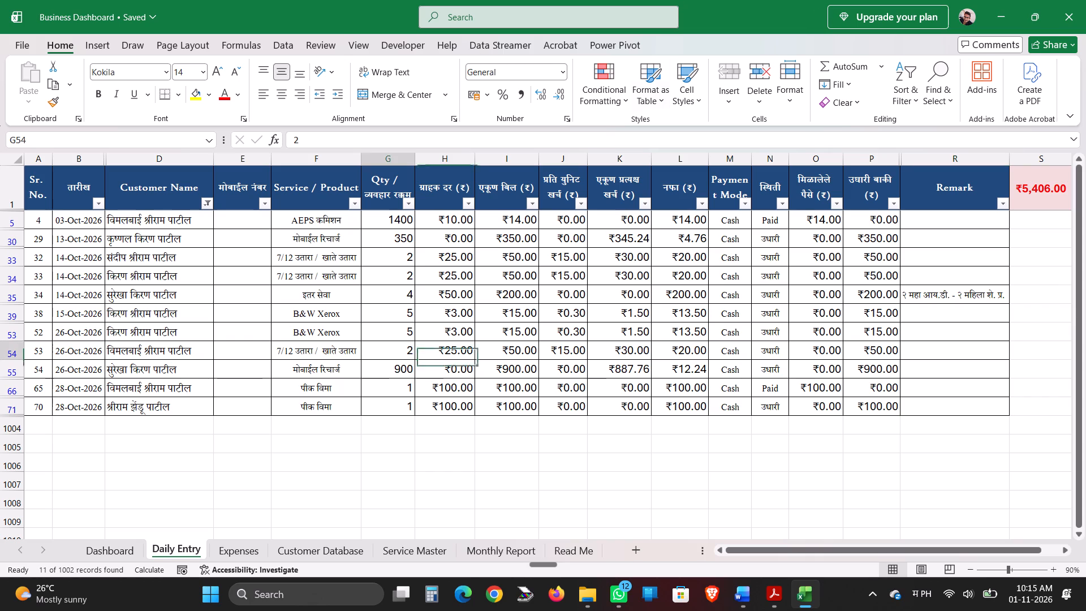
key("4")
key("Return")
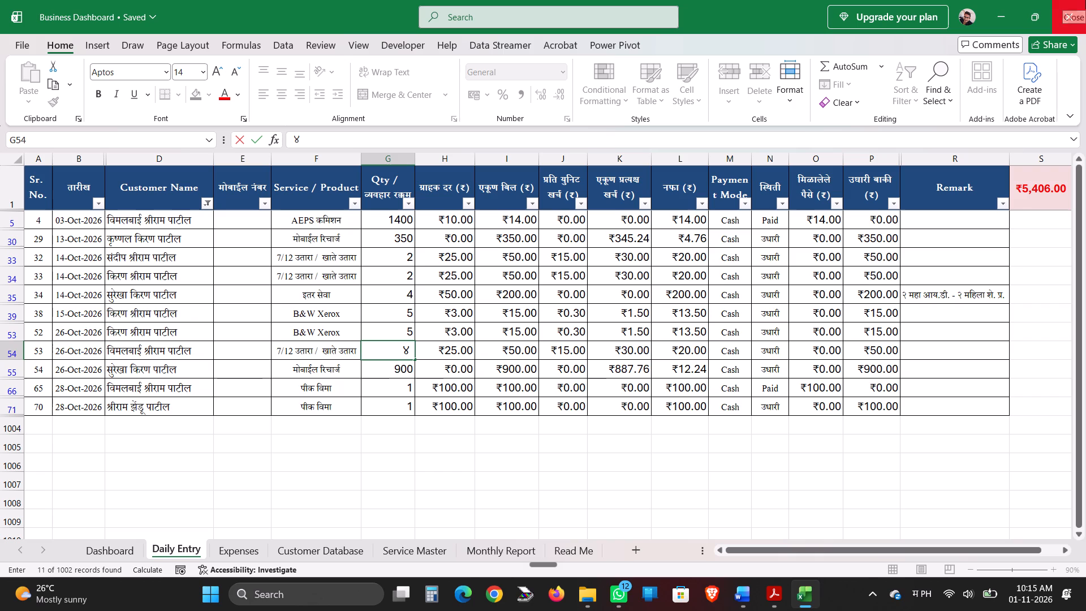
key("BackSpace")
key("BackSpace")
key("BackSpace")
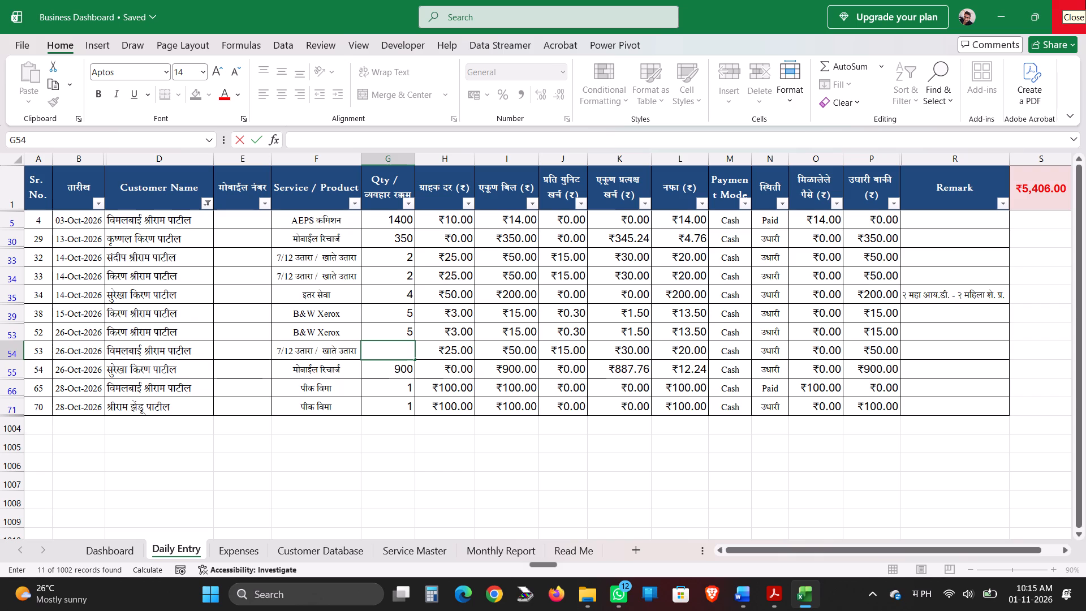
key("4")
key("Return")
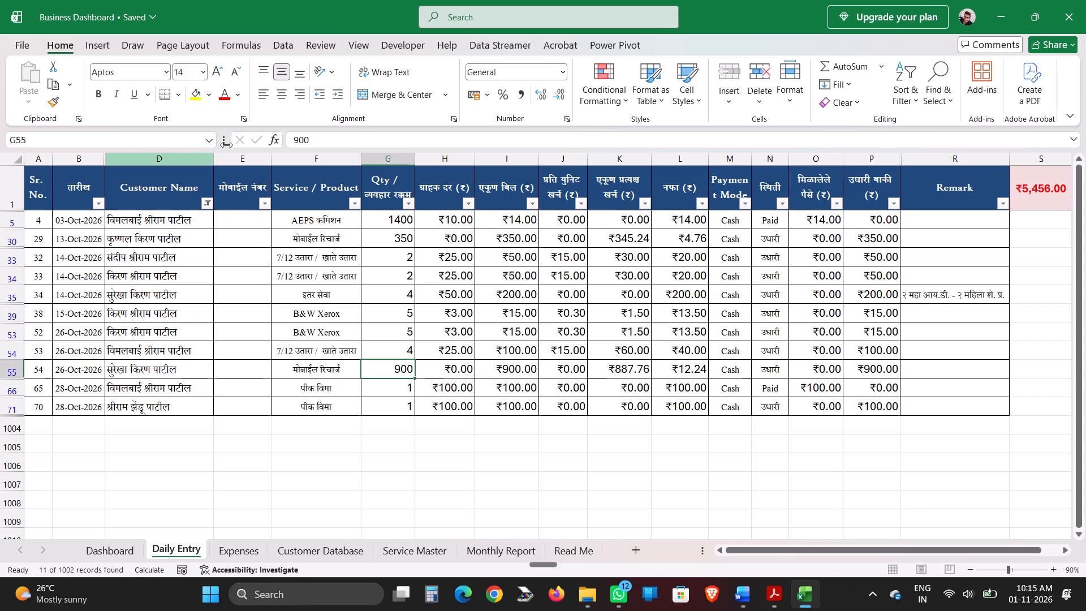
Set the quantity of the 7/12 उतारा entry with Sr. No. 32, dated 14-Oct-2026, to 0.
left_click(195, 255)
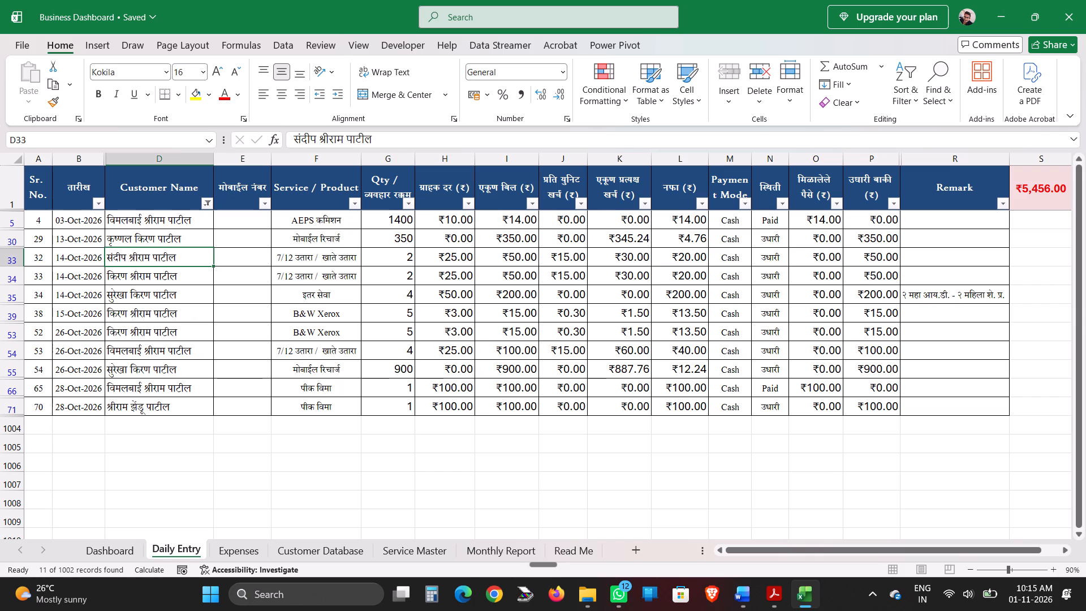
left_click(392, 258)
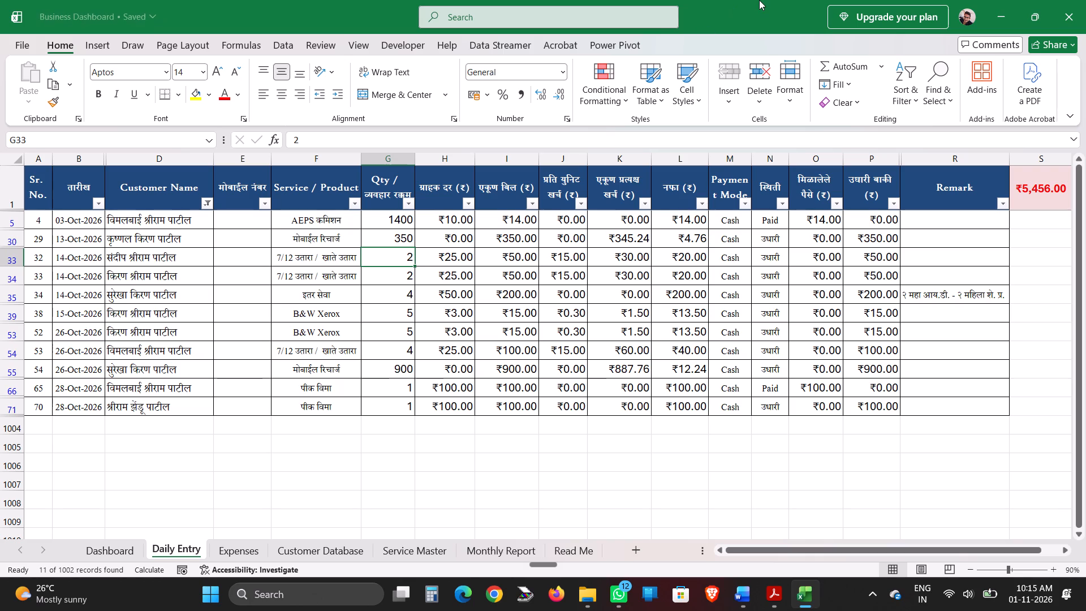
key("0")
key("Return")
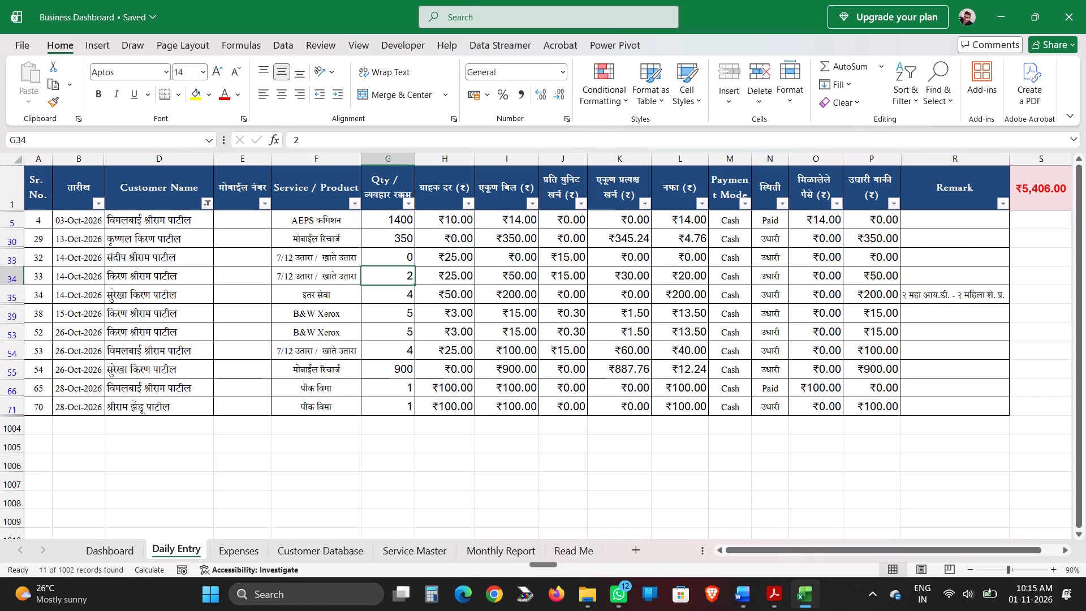
Remove the customer with first name विमलबाई from the Customer Name filter and apply it.
left_click(209, 201)
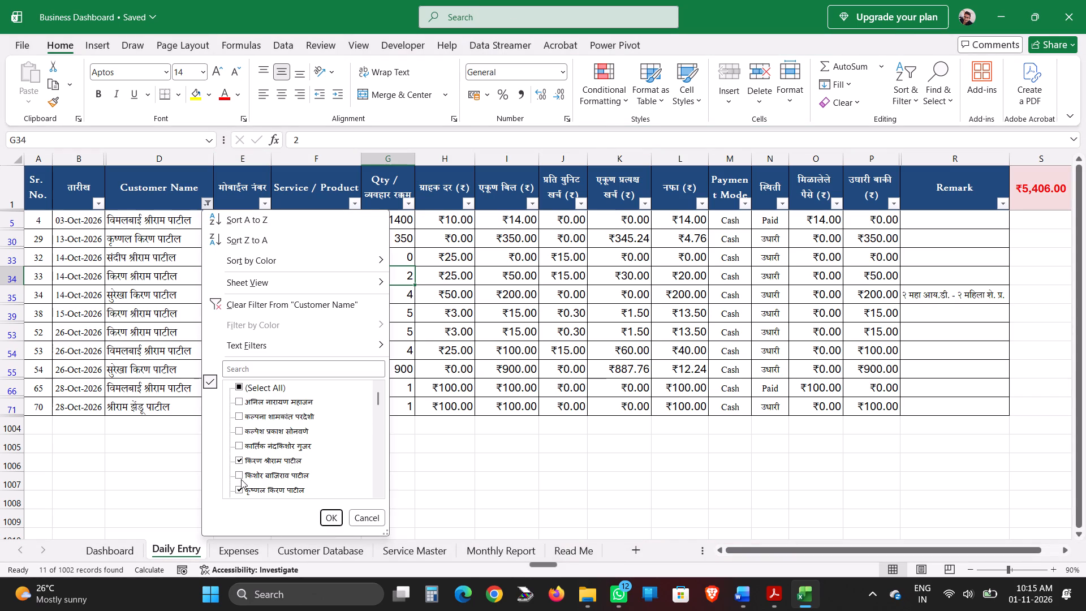
scroll(289, 450, "down", 5)
scroll(289, 450, "up", 4)
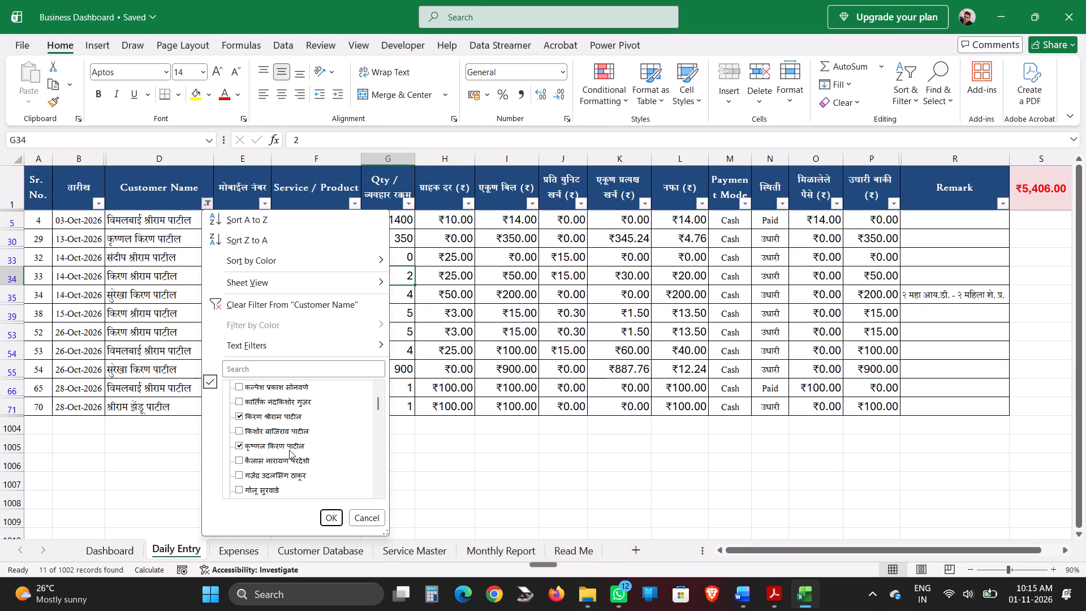
scroll(271, 451, "down", 7)
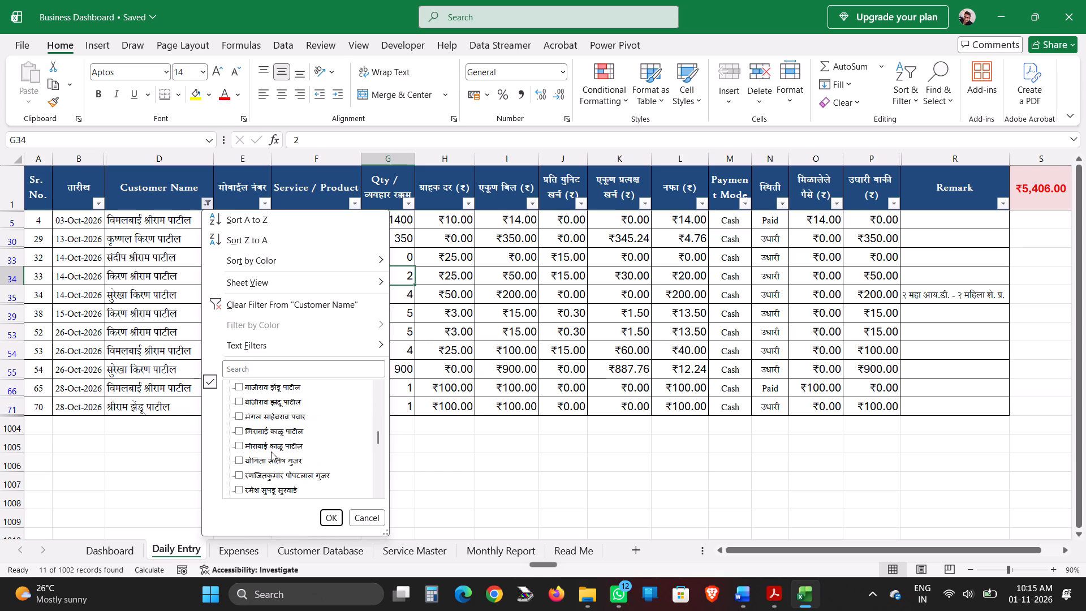
scroll(271, 451, "down", 4)
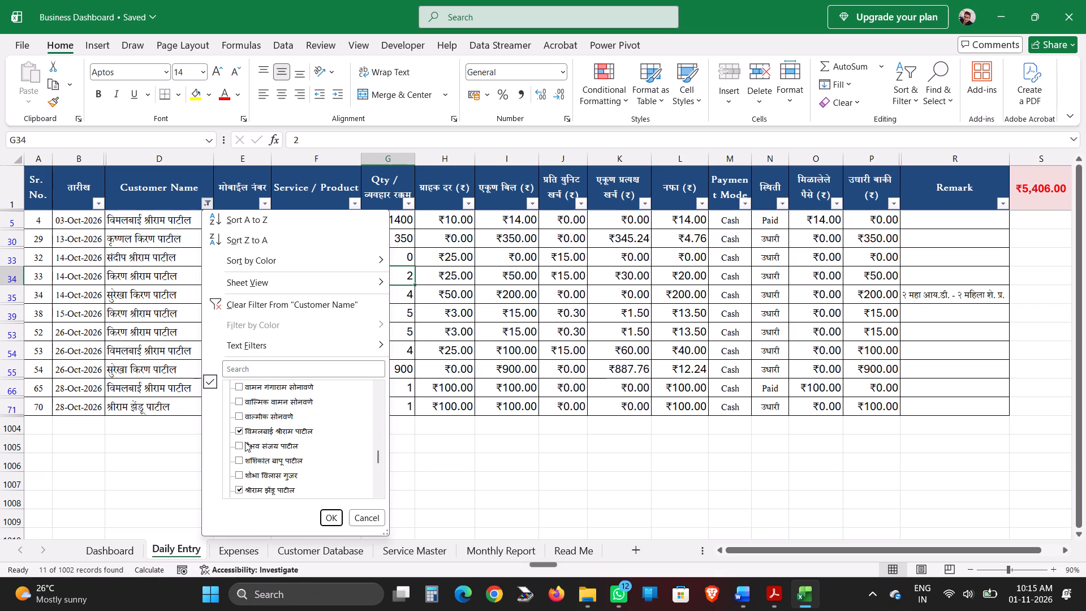
left_click(239, 429)
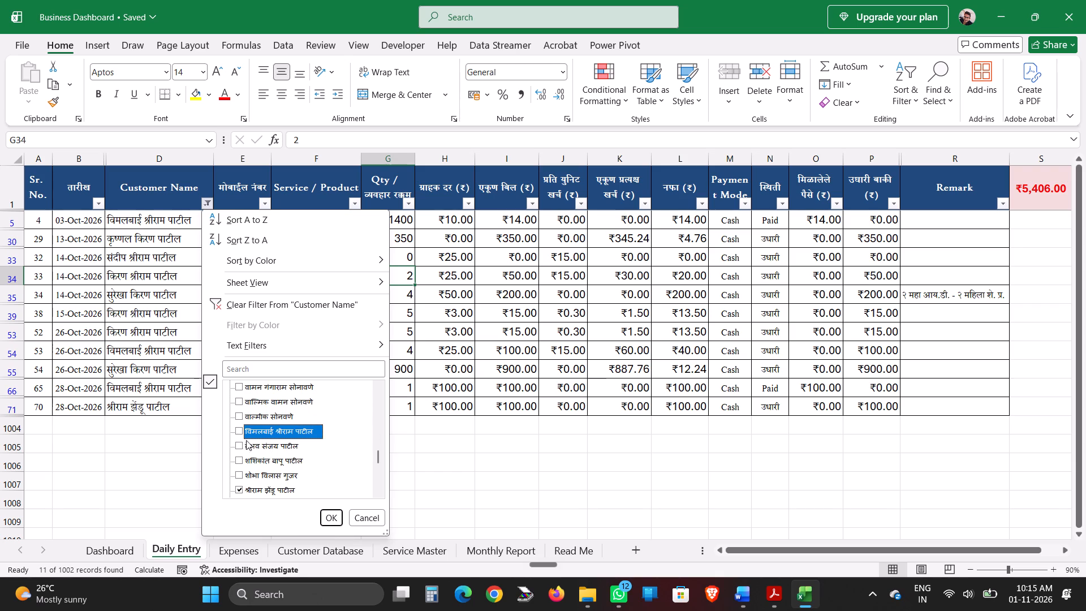
left_click(330, 519)
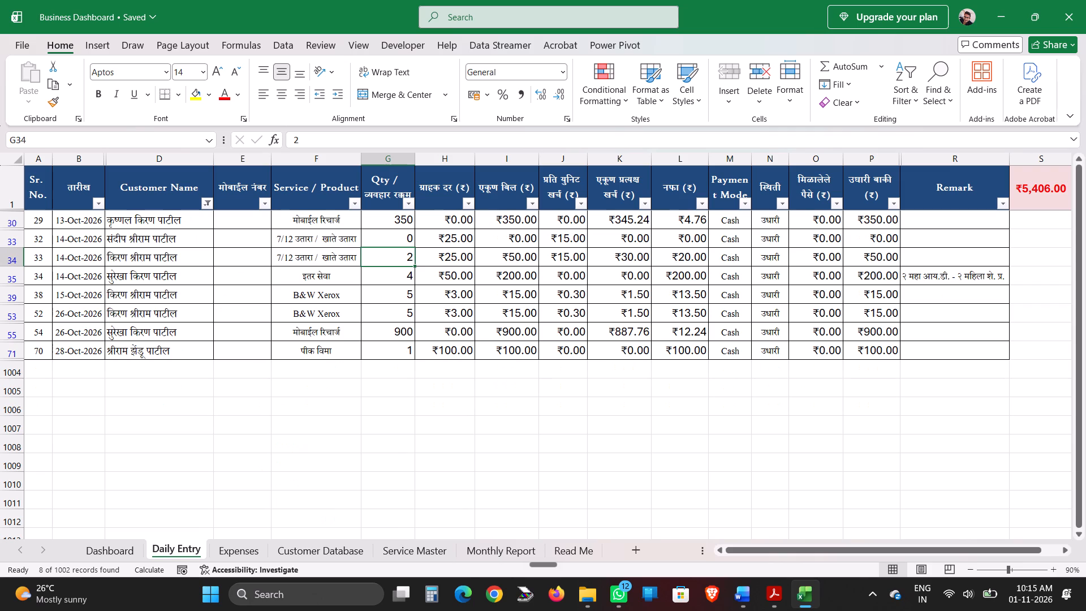
Remove the customers with first names श्रीराम and संदीप from the Customer Name filter and apply it.
left_click(207, 203)
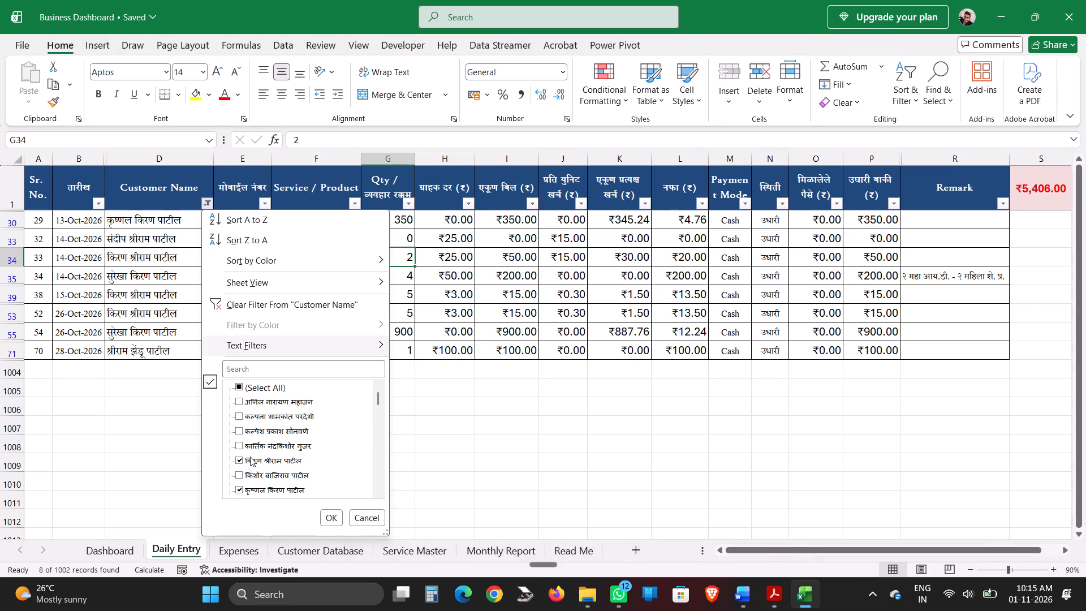
scroll(269, 455, "down", 5)
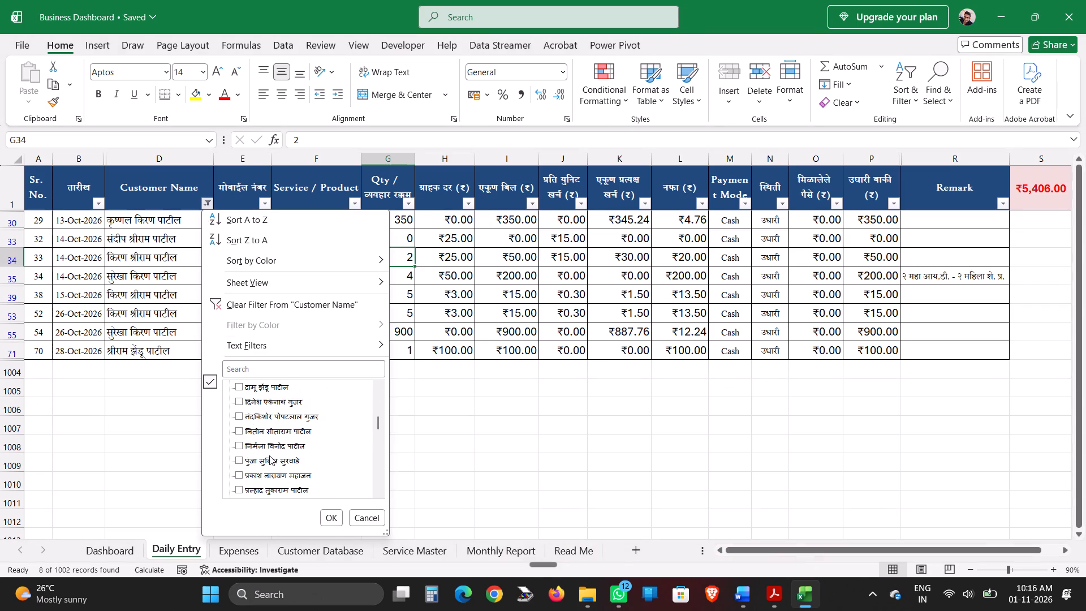
scroll(269, 455, "down", 8)
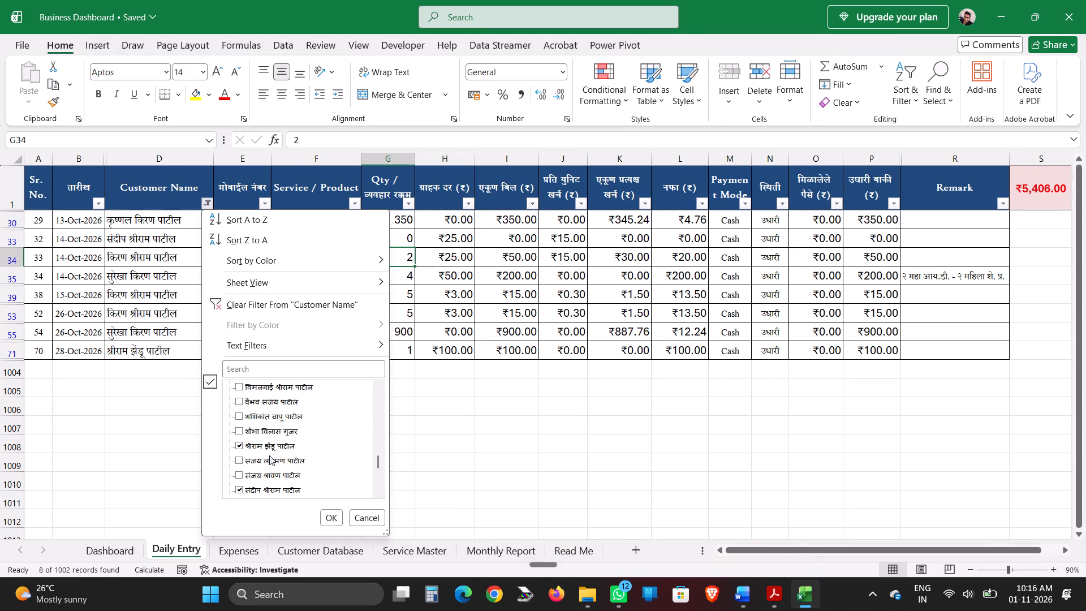
left_click(255, 449)
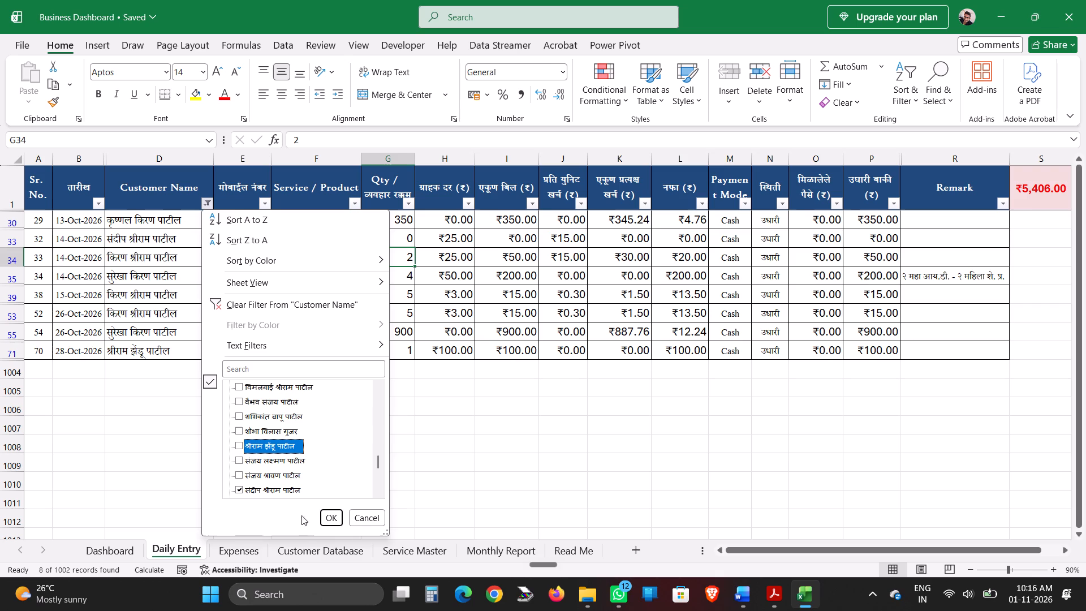
left_click(285, 488)
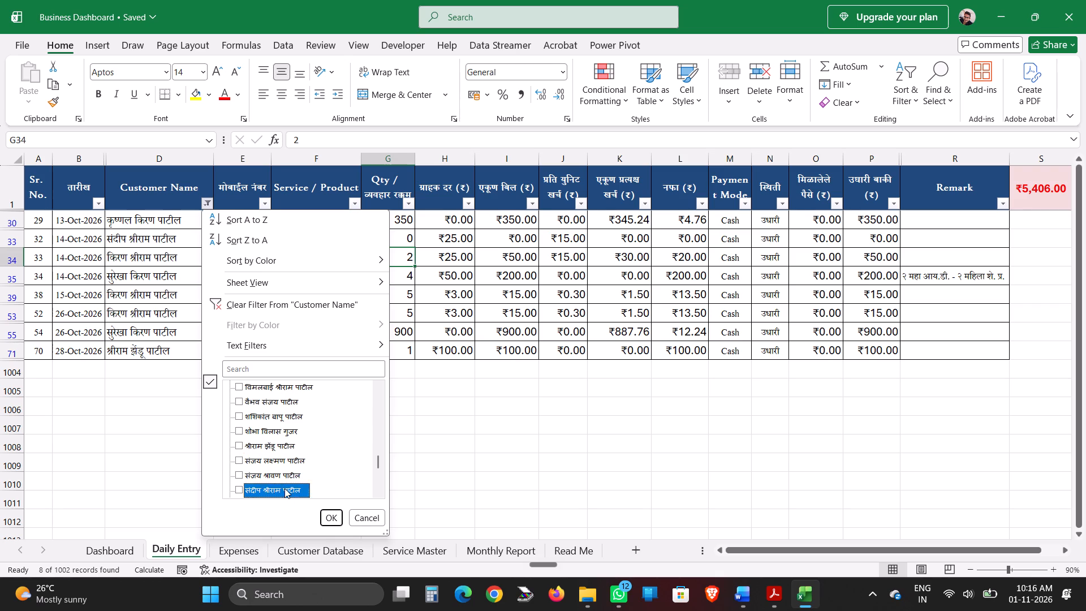
left_click(332, 521)
left_click(343, 425)
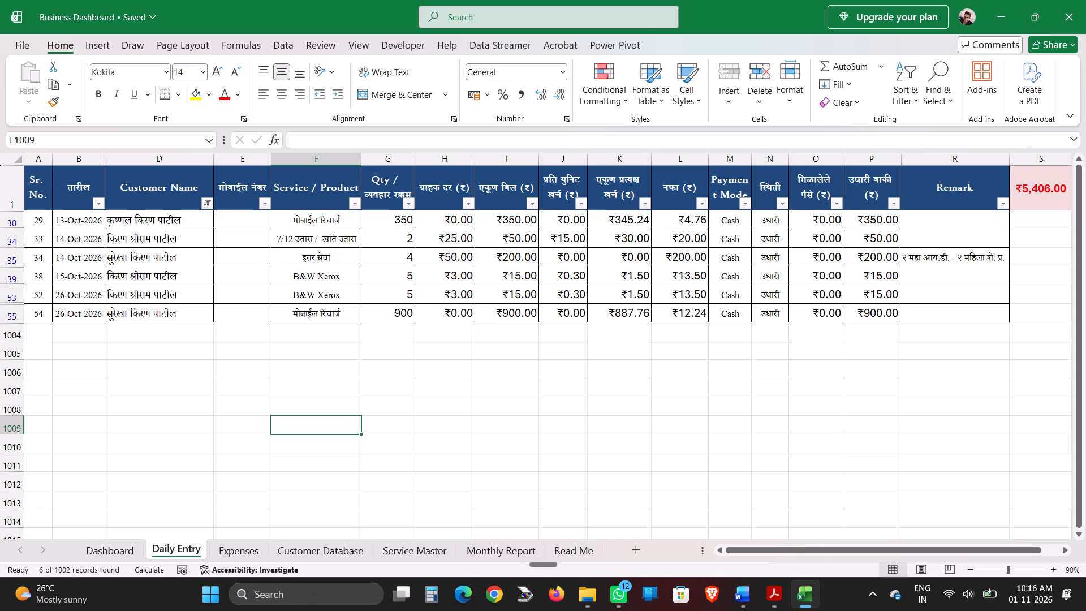
Look through the Customer Name filter's list to check which customers are ticked, and leave the selection as it is.
left_click(206, 208)
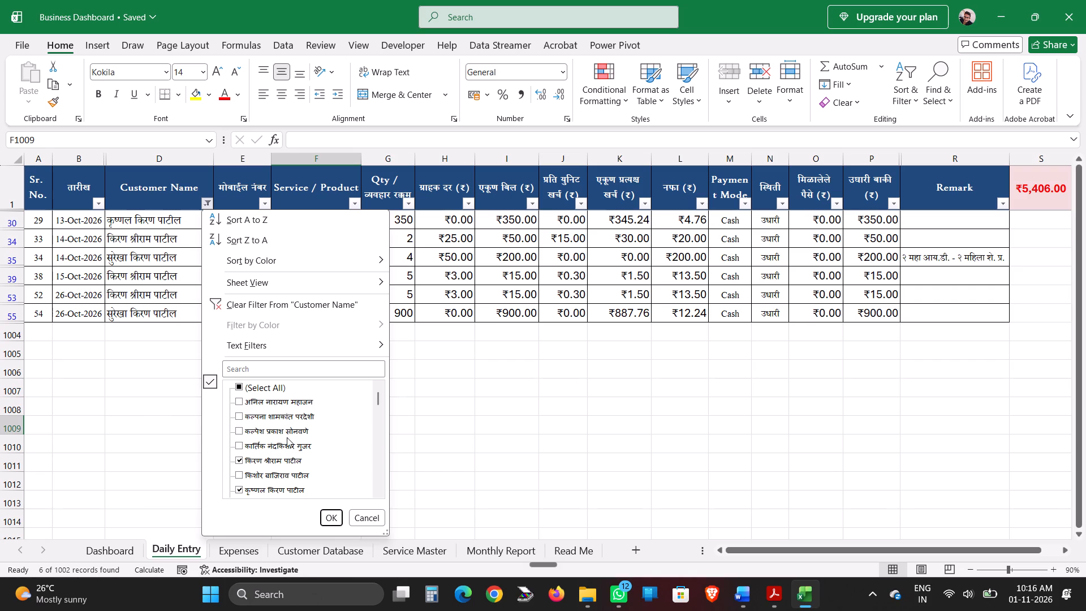
scroll(287, 437, "down", 2)
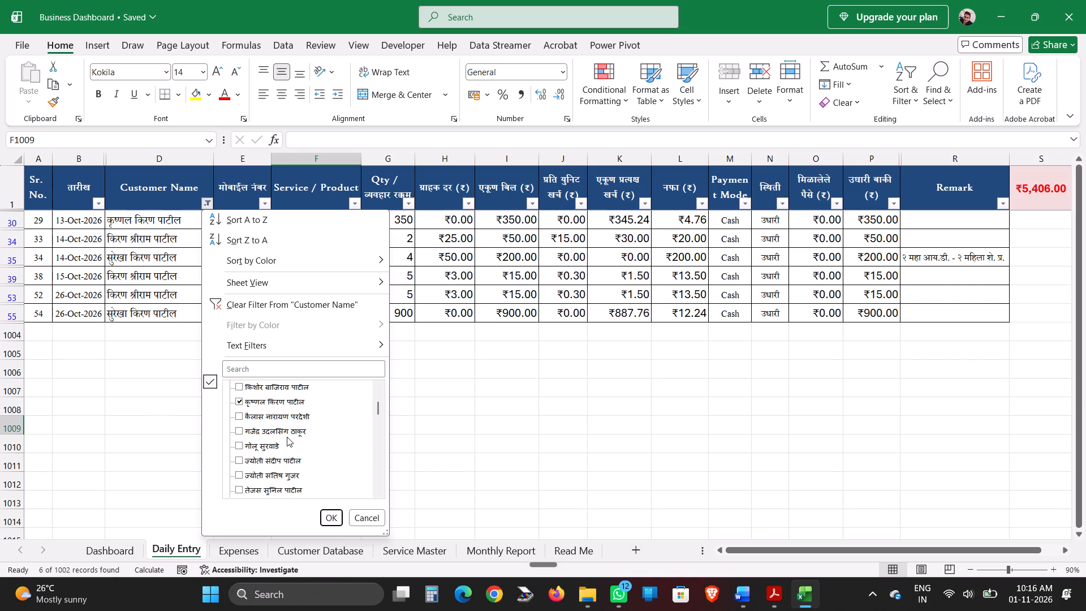
scroll(287, 437, "down", 6)
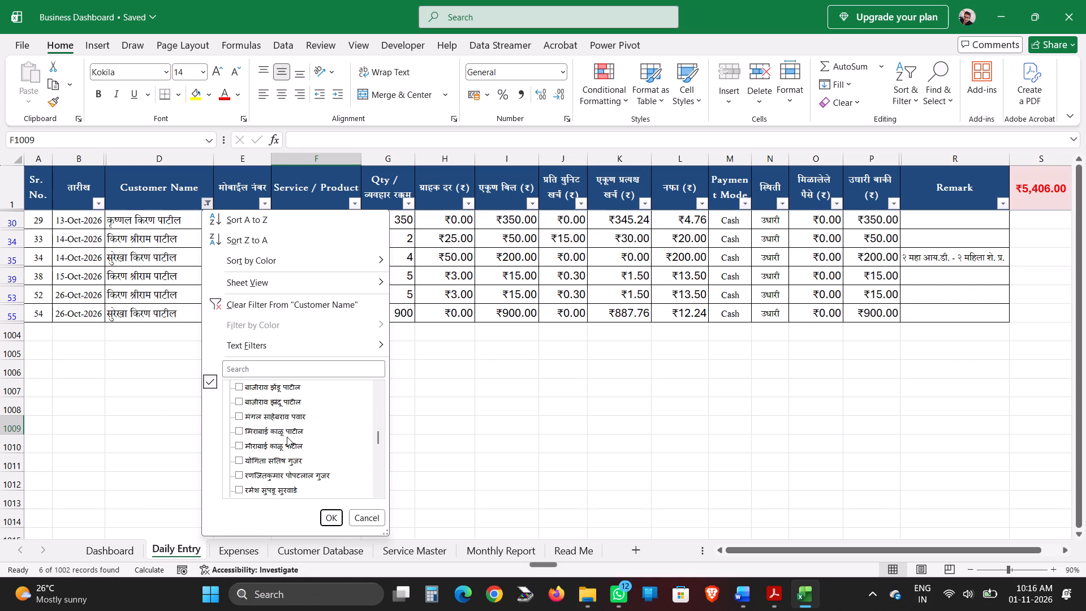
scroll(287, 437, "down", 11)
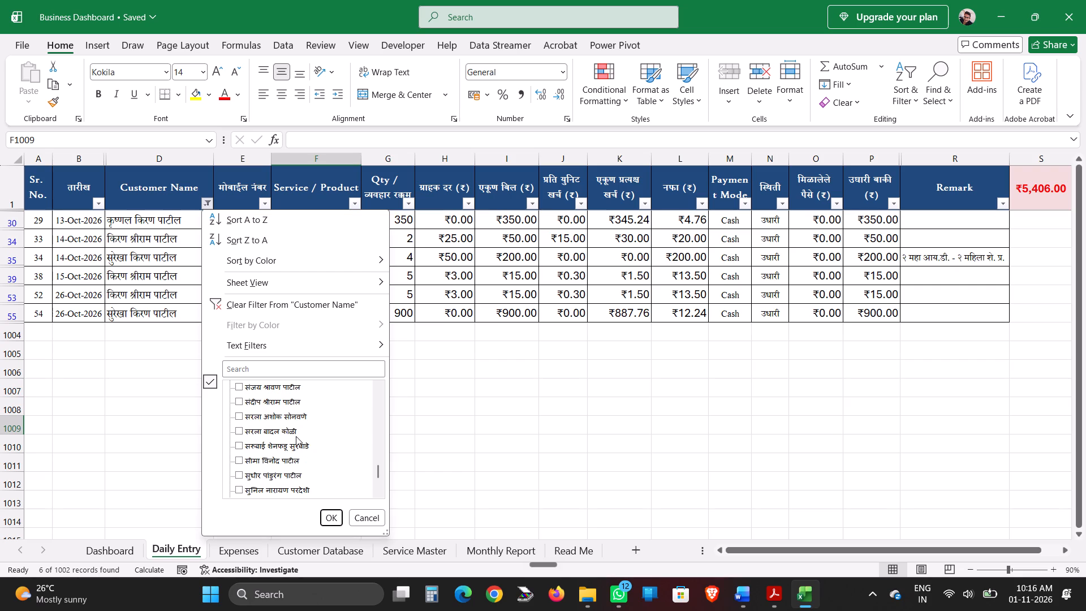
left_click(353, 518)
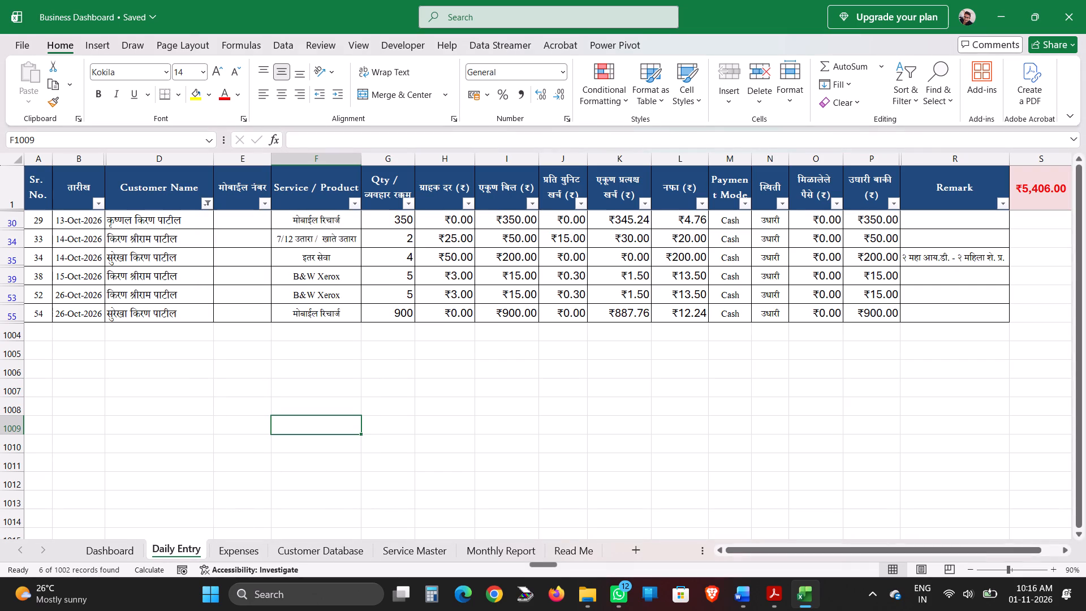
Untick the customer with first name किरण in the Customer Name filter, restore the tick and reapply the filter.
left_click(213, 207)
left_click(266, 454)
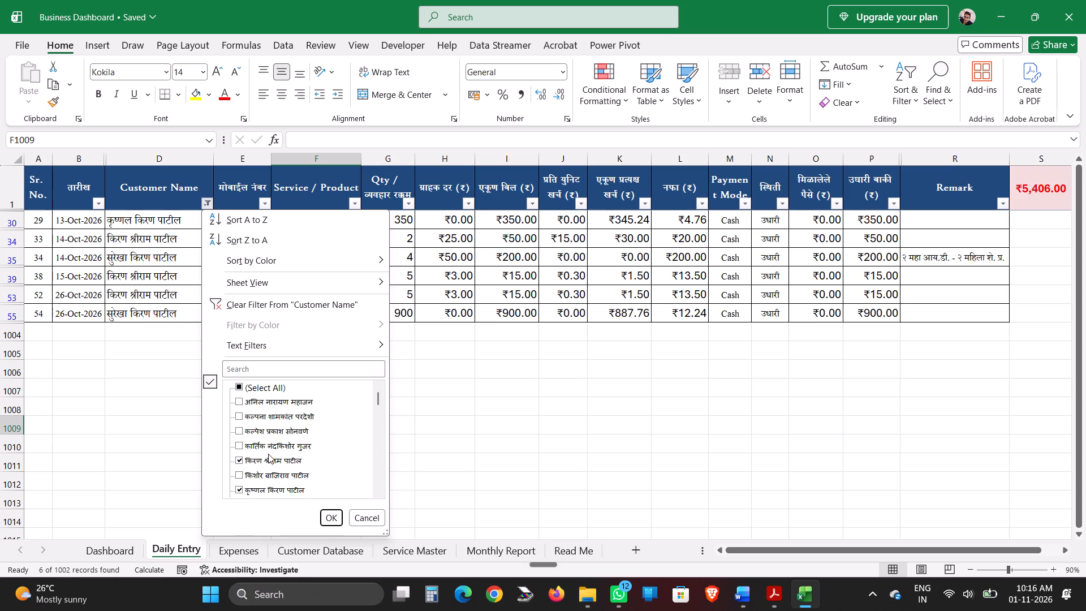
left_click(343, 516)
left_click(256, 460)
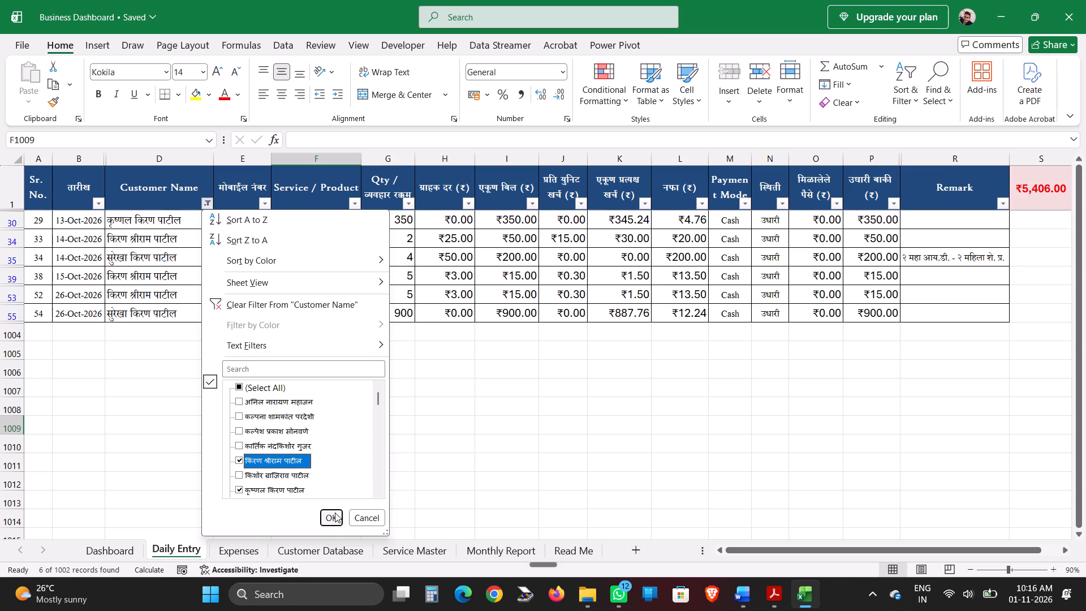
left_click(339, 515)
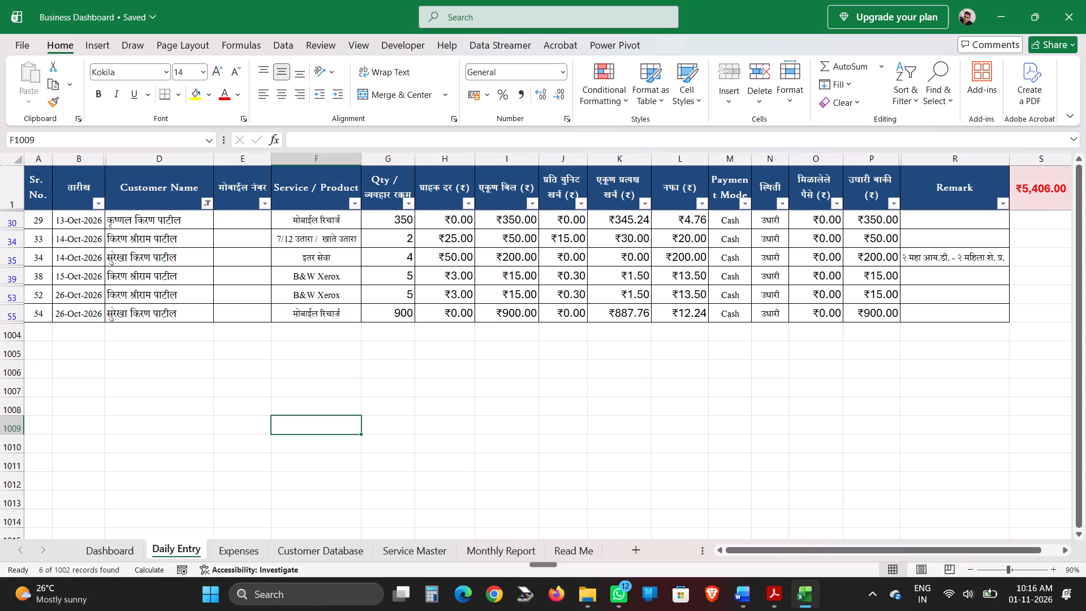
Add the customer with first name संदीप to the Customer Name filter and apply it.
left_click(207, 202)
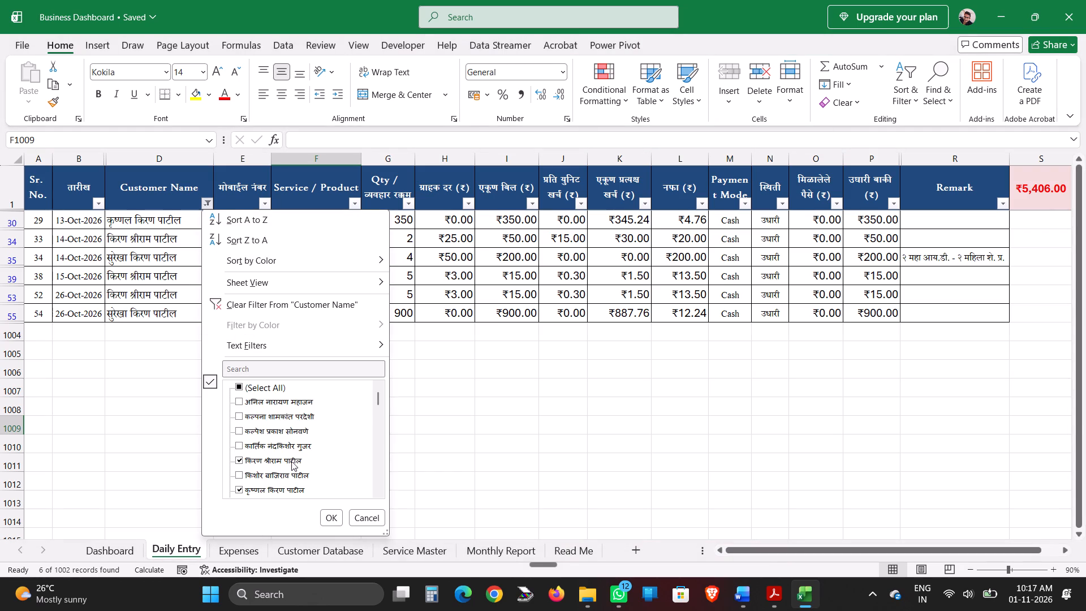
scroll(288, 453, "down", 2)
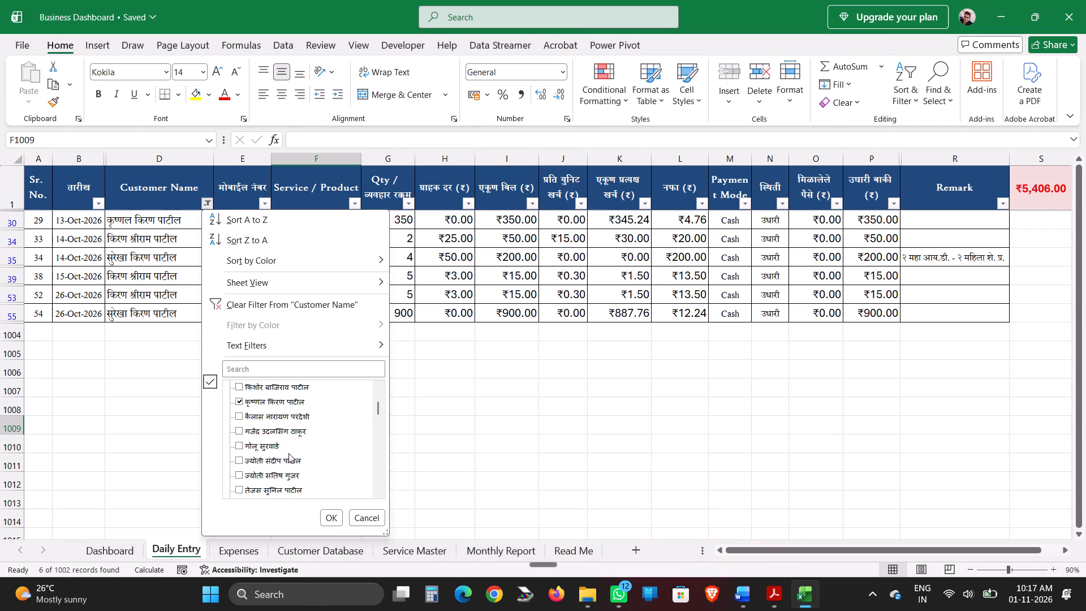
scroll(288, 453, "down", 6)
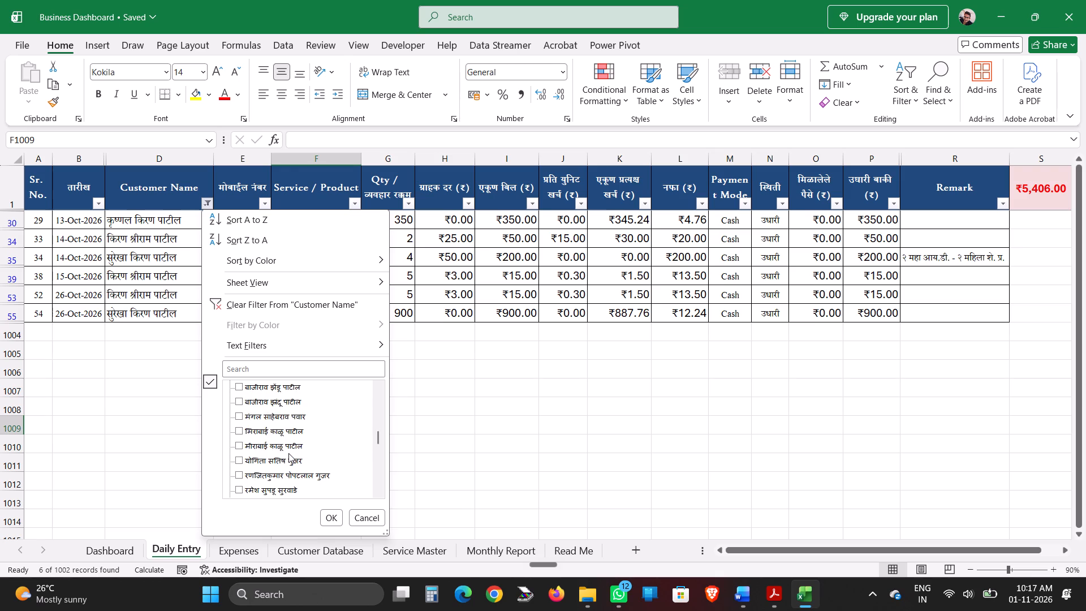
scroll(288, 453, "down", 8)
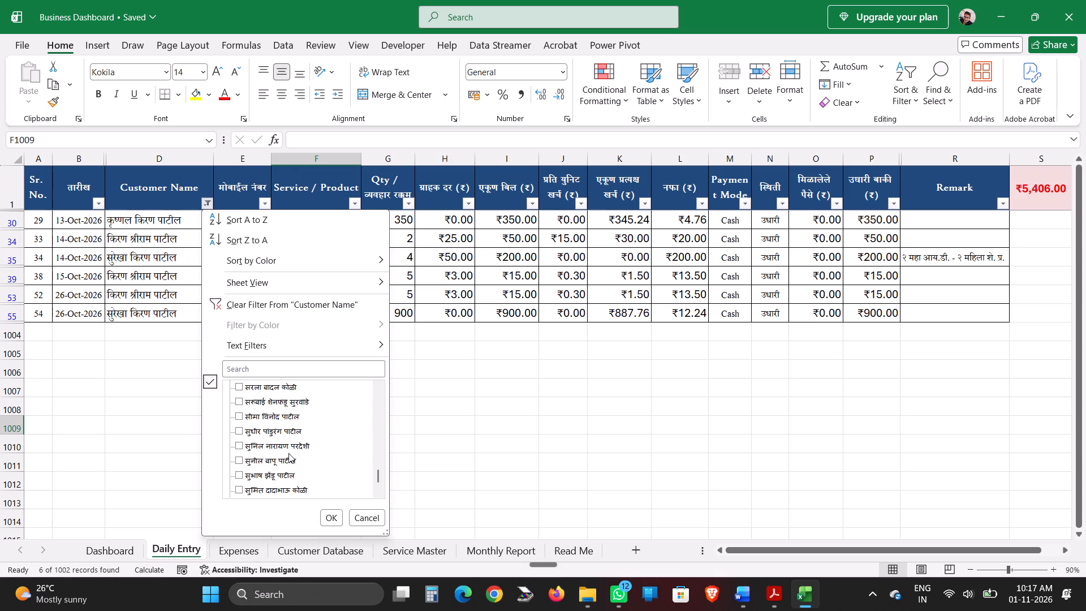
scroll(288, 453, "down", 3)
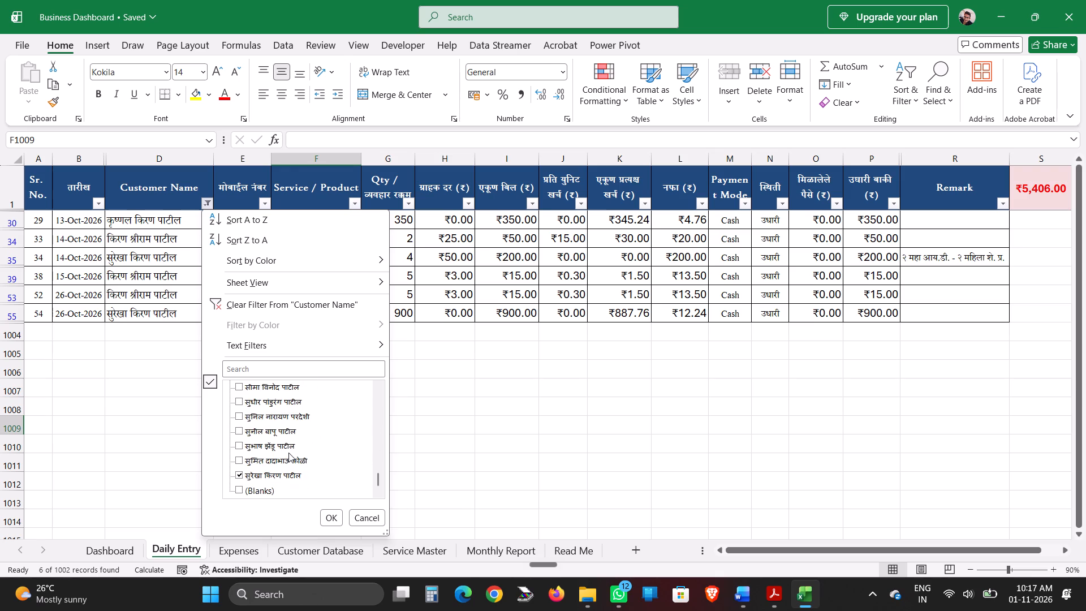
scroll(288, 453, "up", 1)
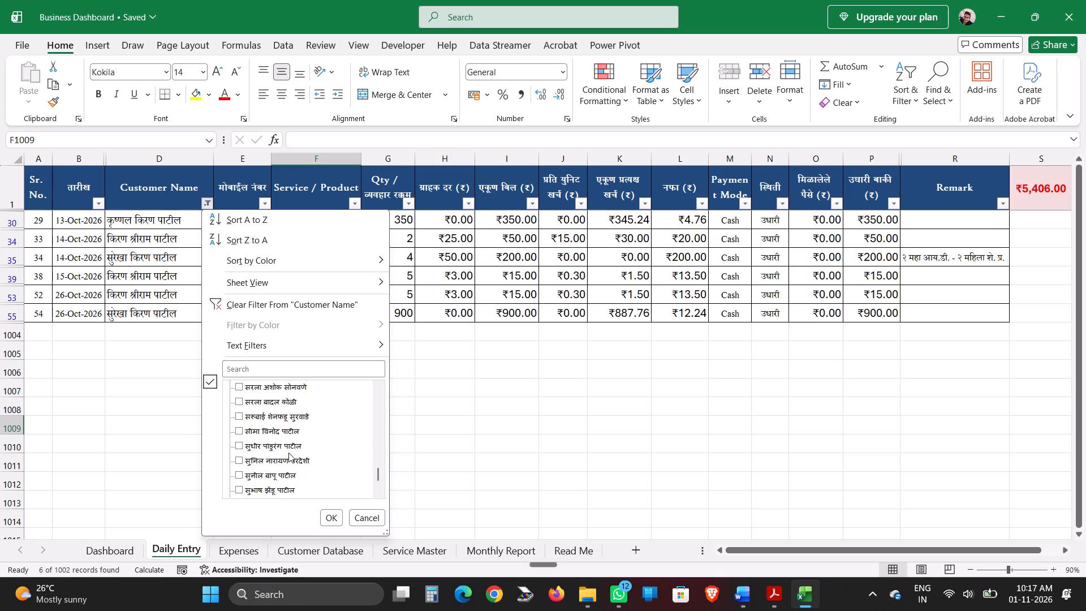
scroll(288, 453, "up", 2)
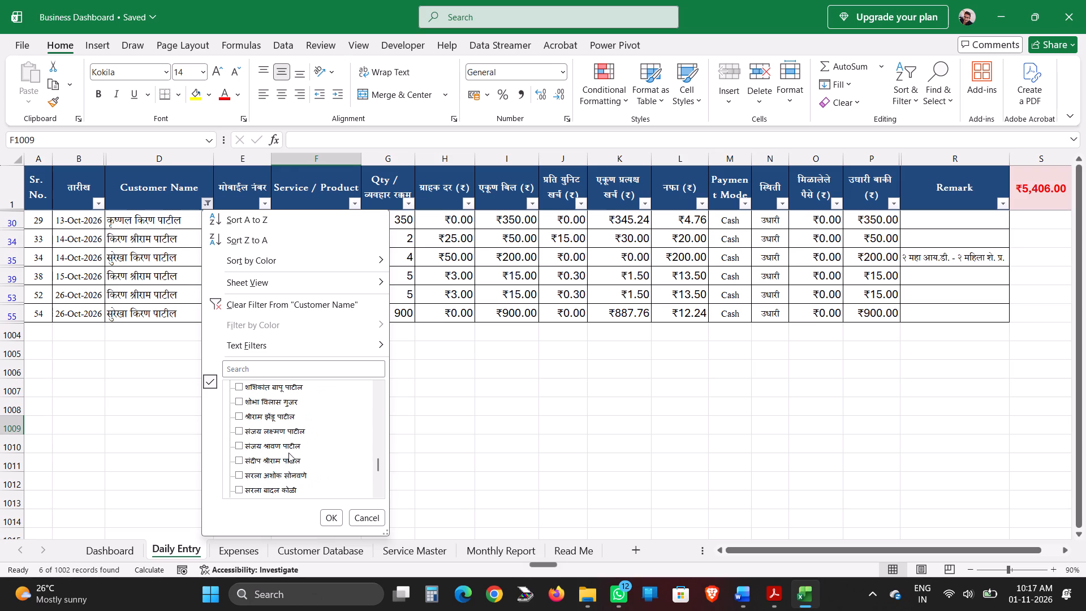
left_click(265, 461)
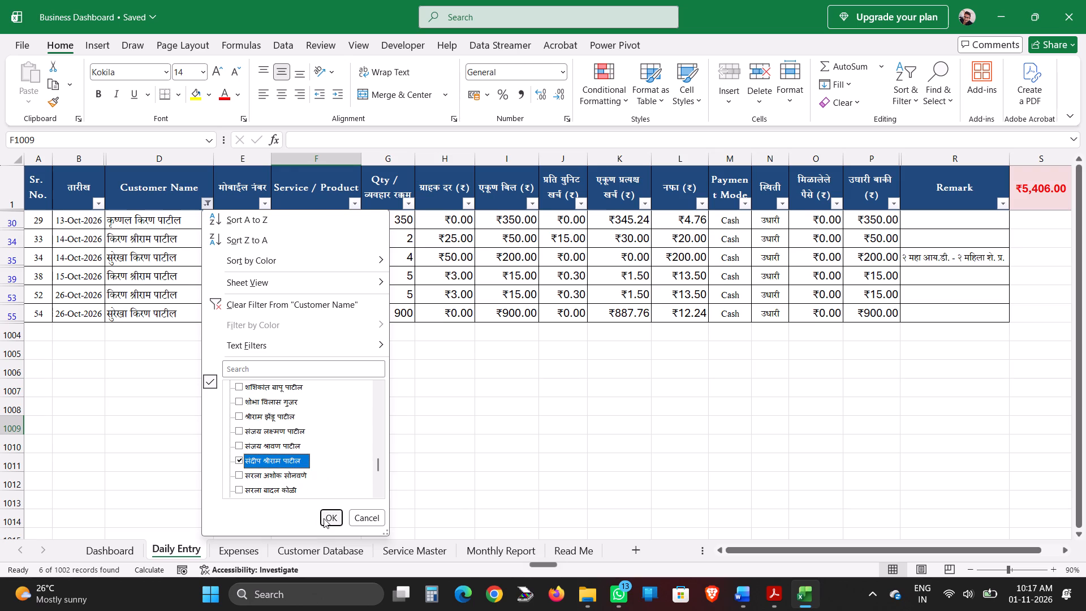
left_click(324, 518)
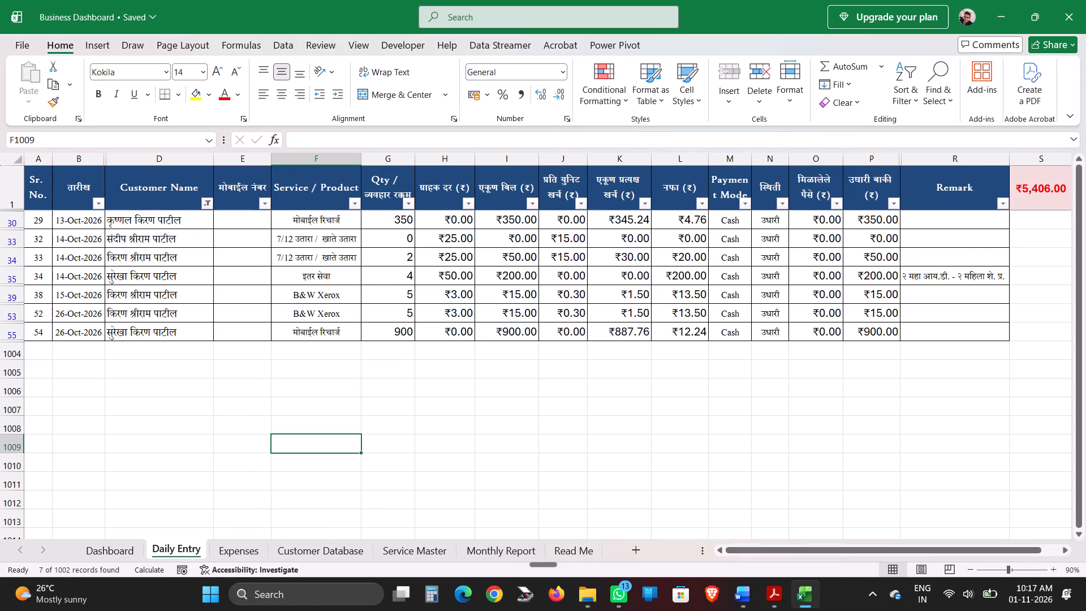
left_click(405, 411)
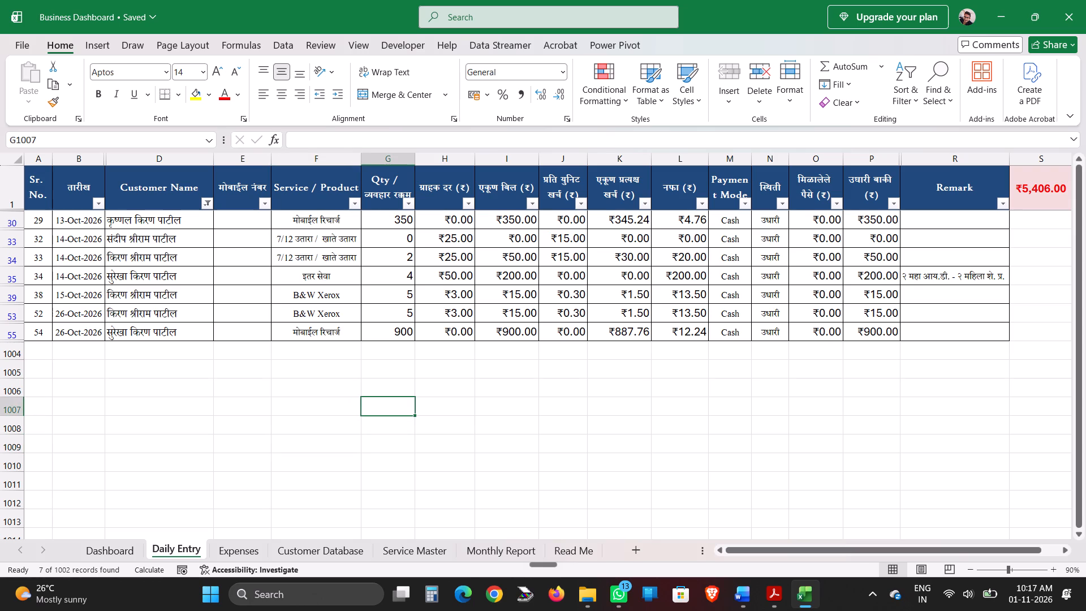
Select all customers in the Customer Name filter and apply it so every Daily Entry record is shown.
left_click(210, 210)
left_click(207, 206)
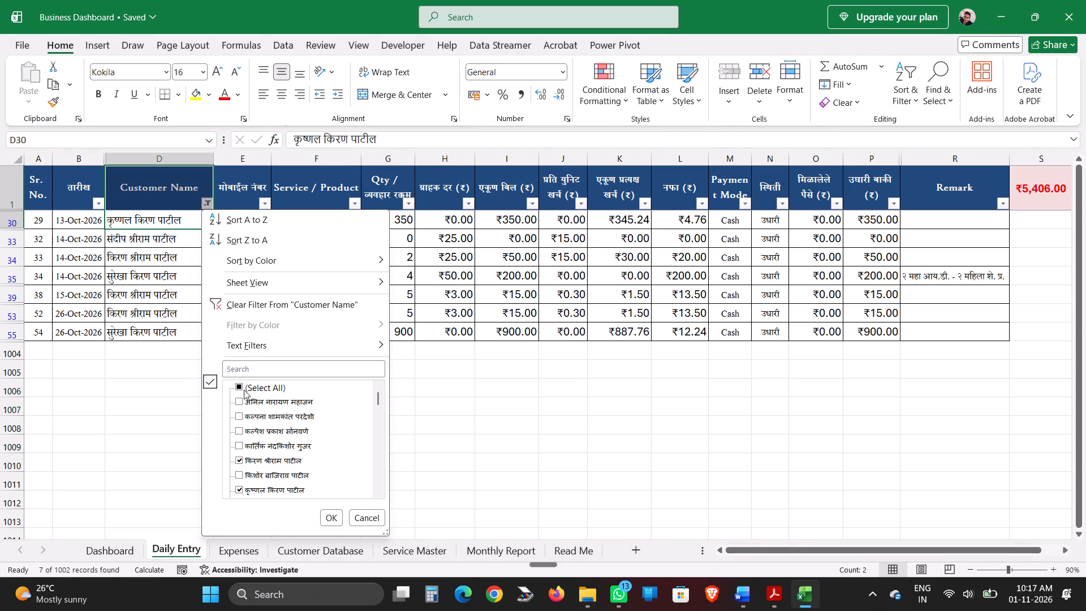
left_click(244, 390)
left_click(328, 513)
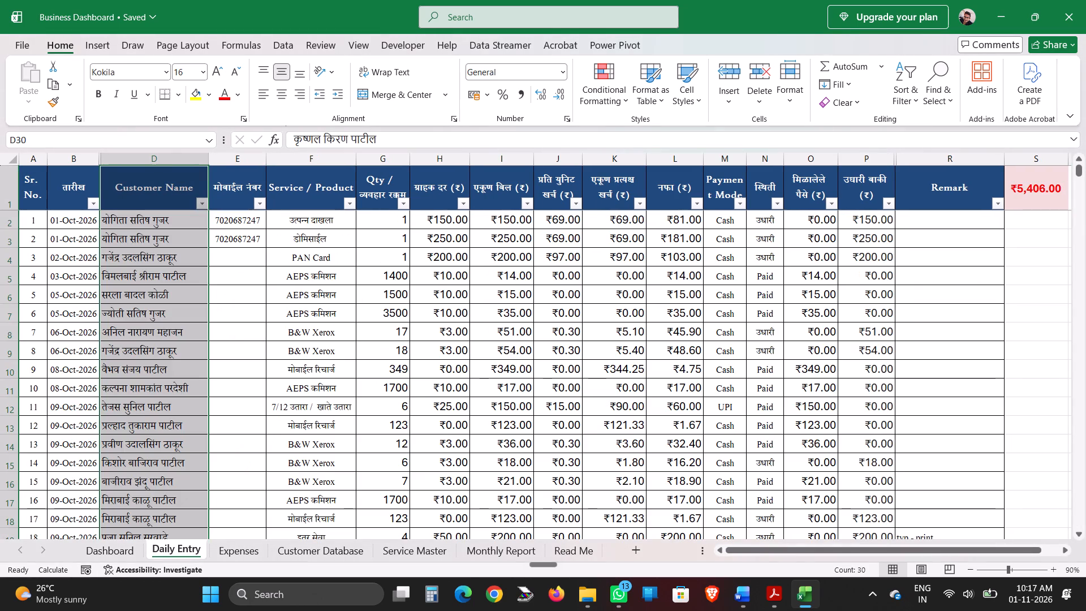
left_click(202, 201)
left_click(159, 370)
left_click(165, 350)
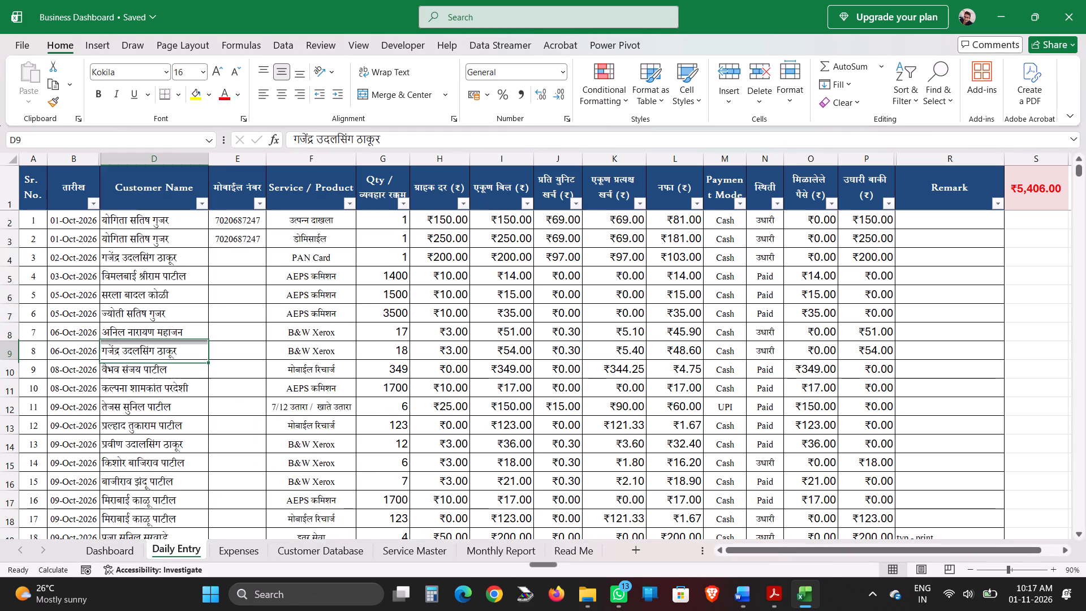
In the Customer Name filter, untick all customers and tick those with first names कृष्णल and सुरेखा.
left_click(204, 206)
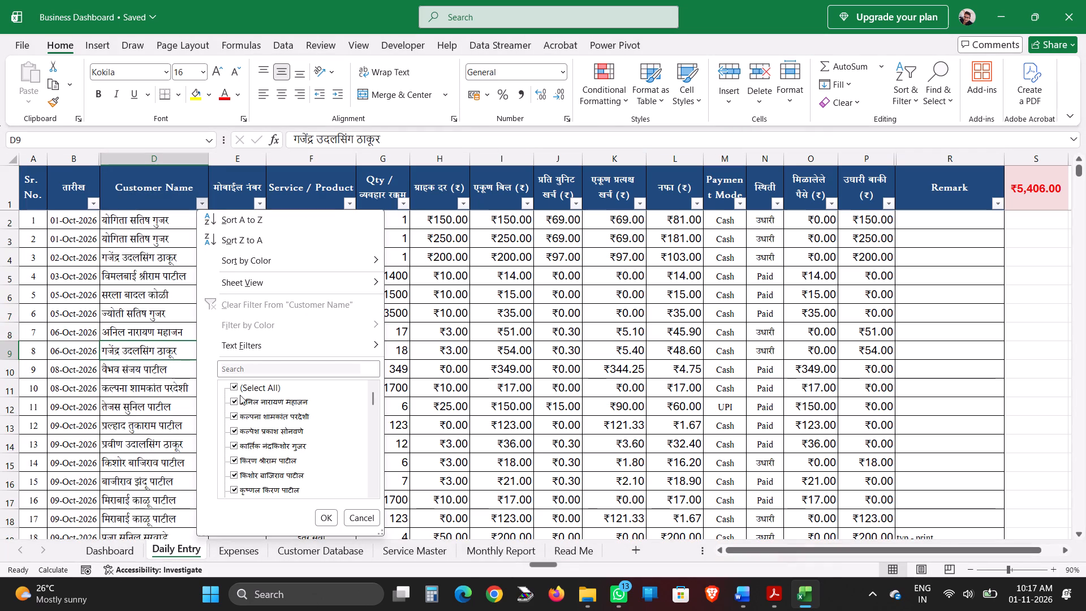
left_click(231, 384)
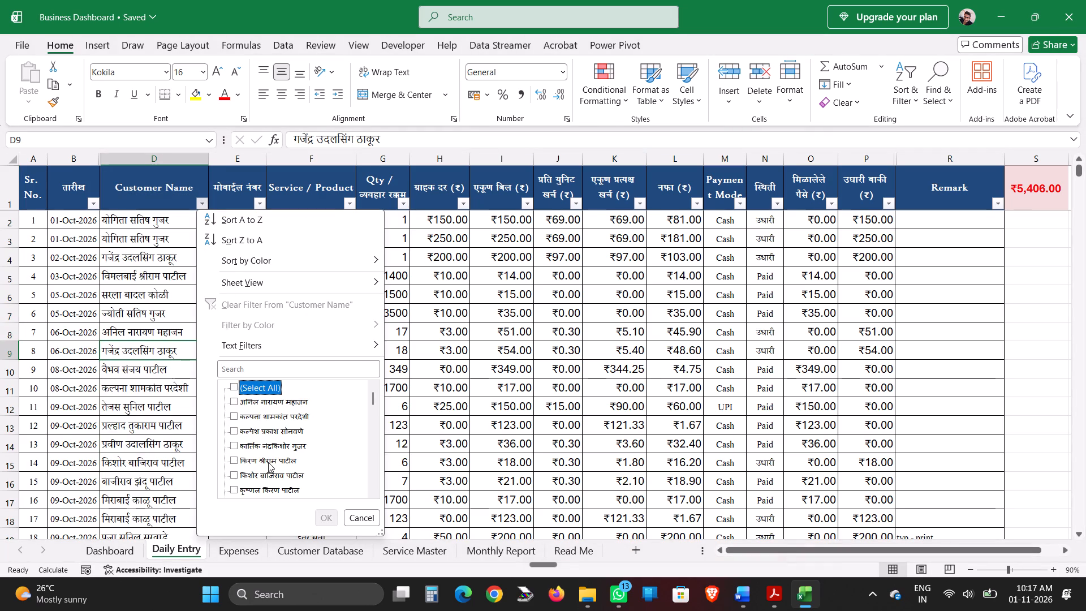
left_click(261, 493)
scroll(263, 466, "down", 2)
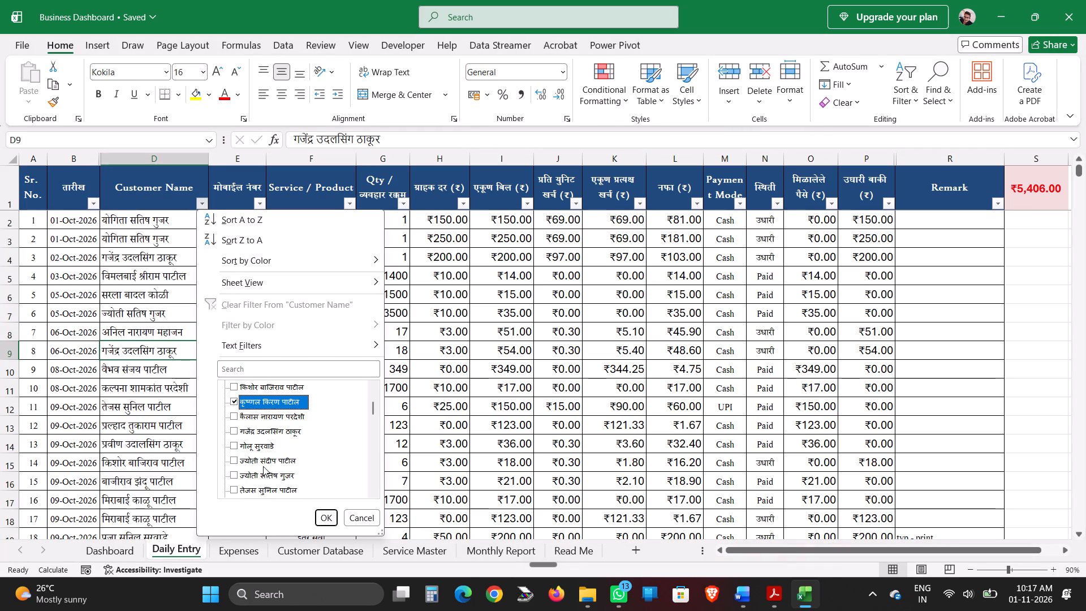
scroll(264, 445, "down", 1)
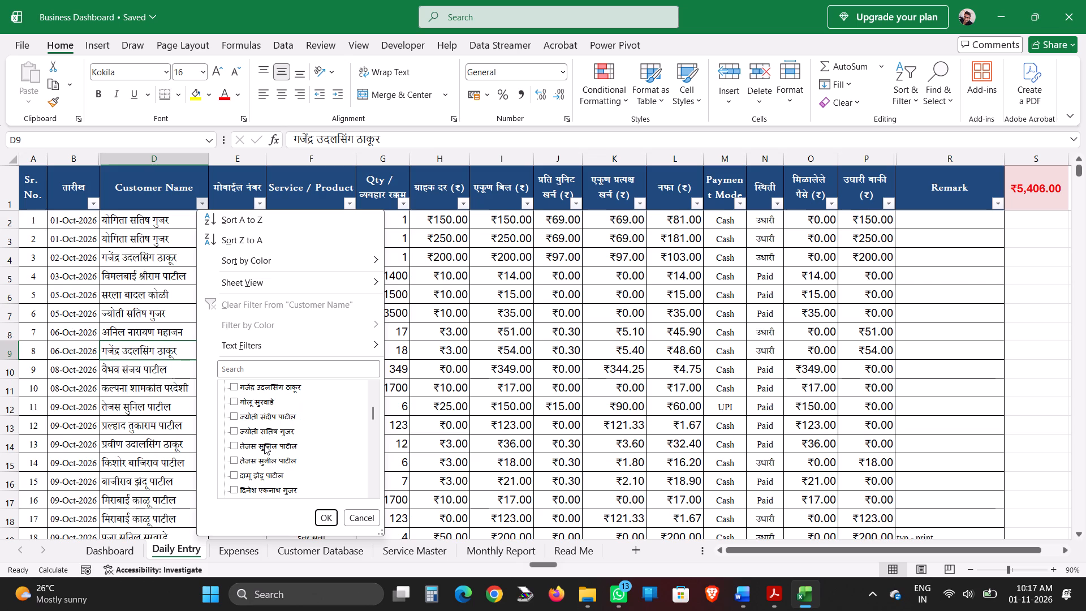
scroll(264, 444, "down", 1)
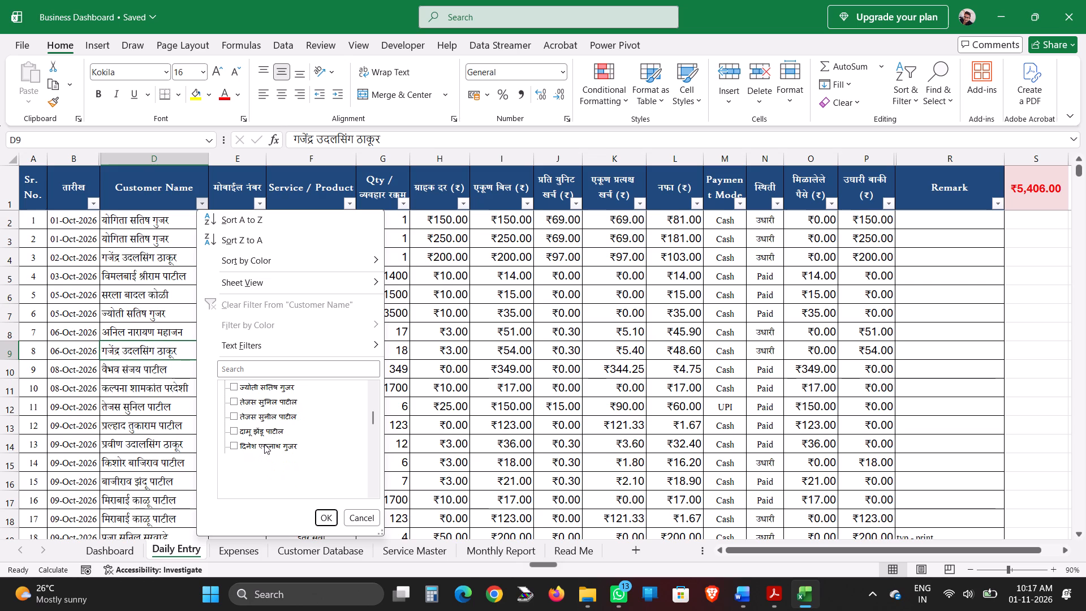
scroll(264, 444, "down", 1)
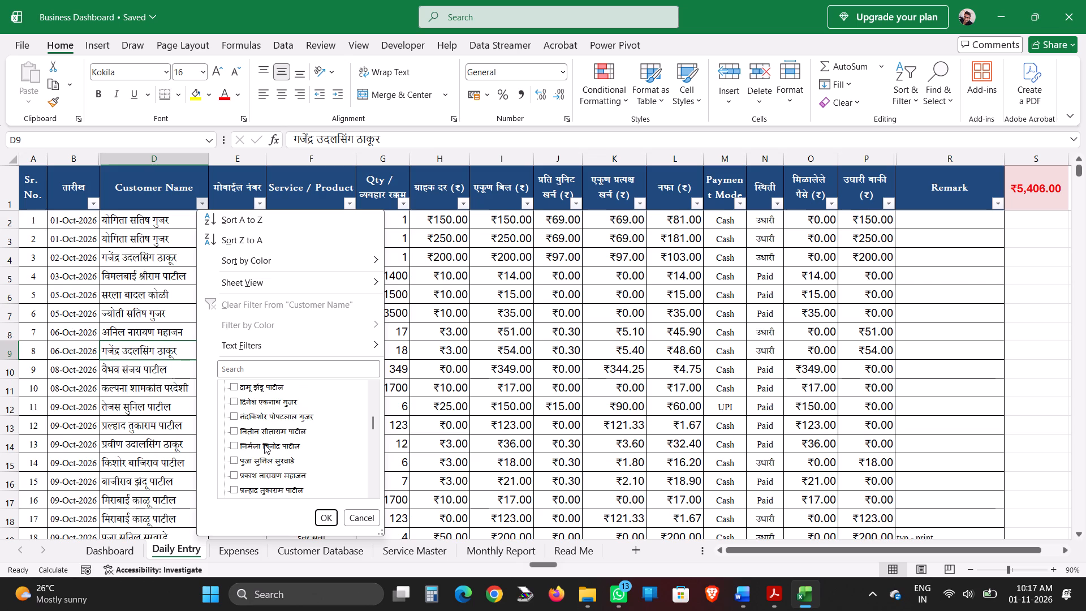
scroll(264, 444, "down", 3)
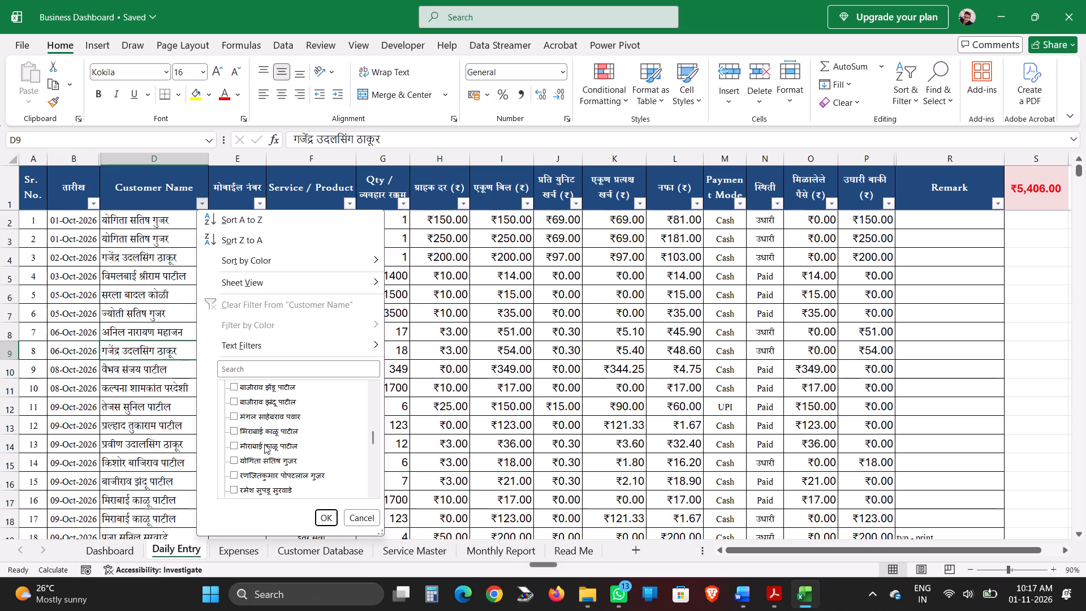
scroll(264, 444, "down", 4)
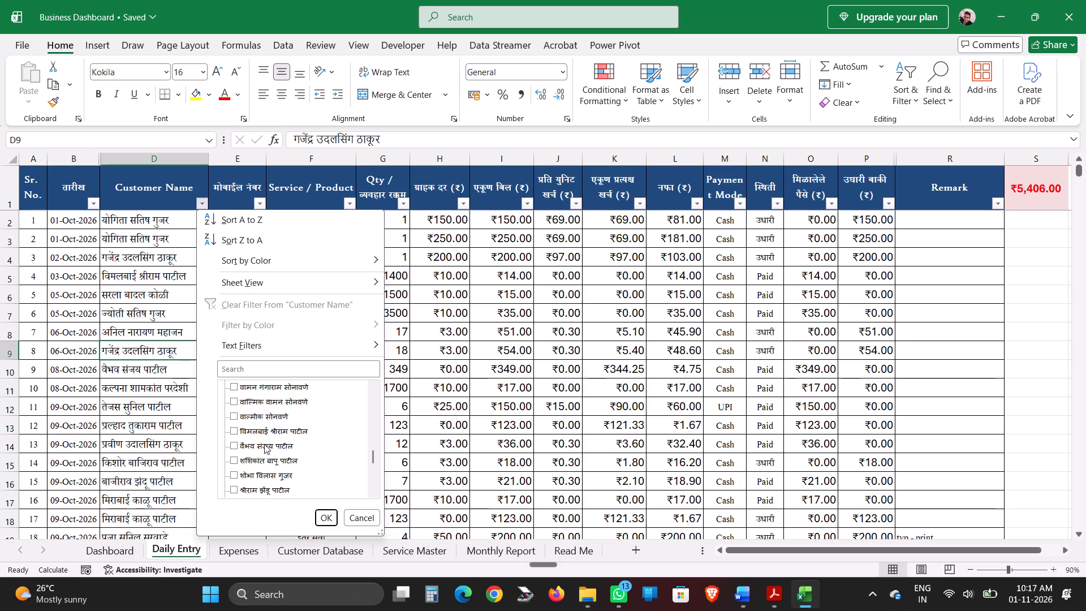
scroll(264, 444, "down", 1)
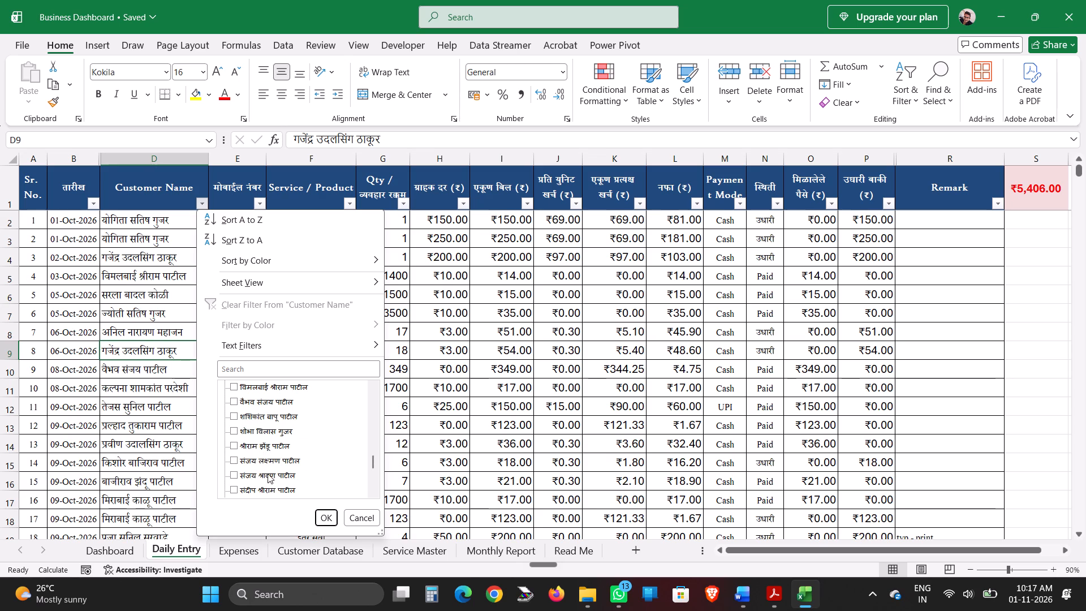
scroll(269, 476, "down", 1)
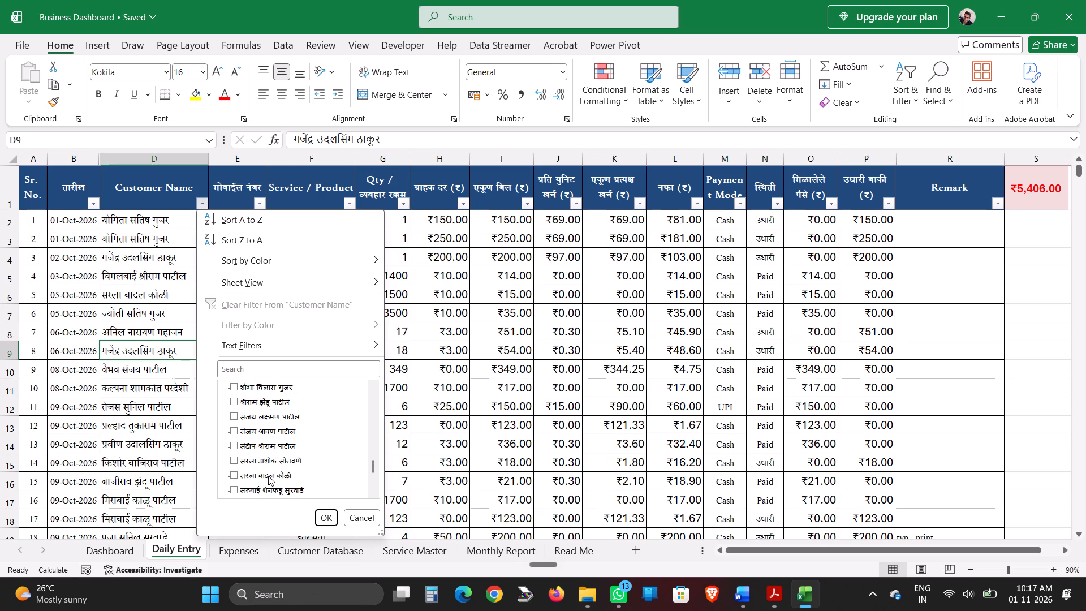
scroll(268, 476, "down", 1)
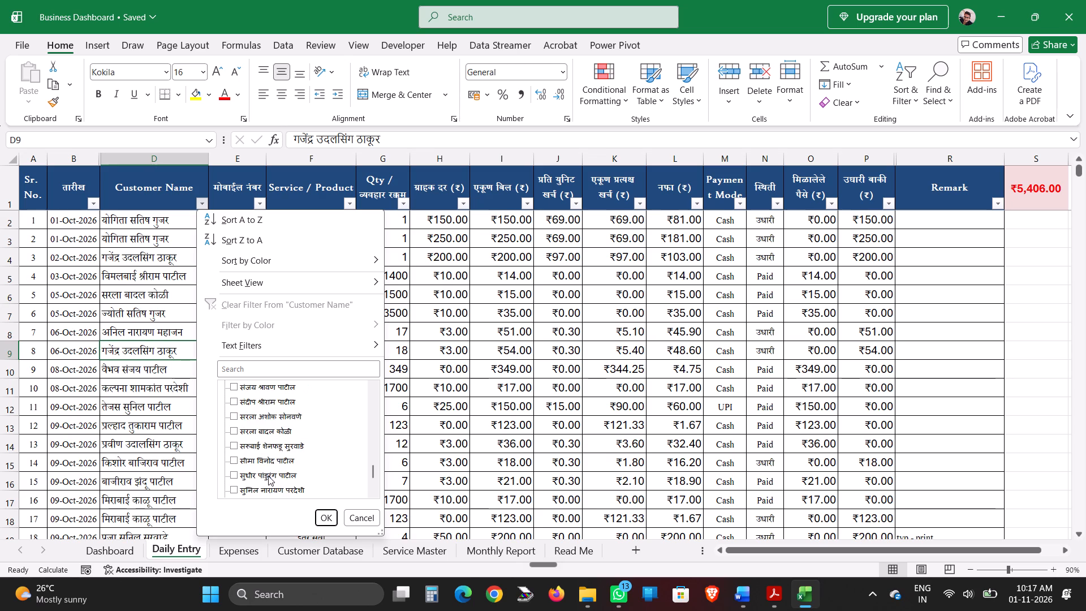
scroll(268, 476, "down", 3)
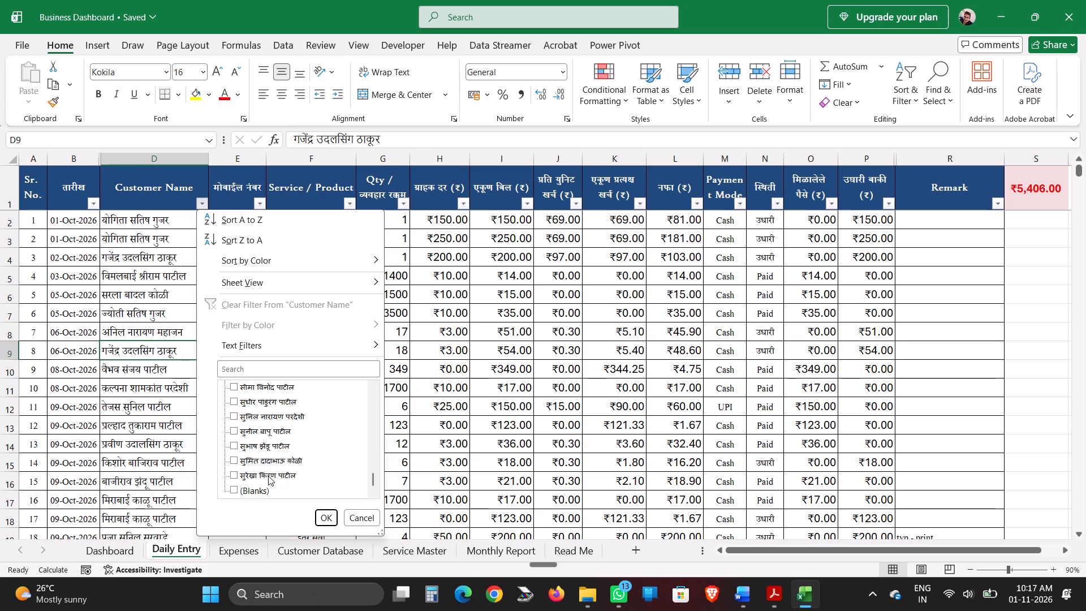
left_click(270, 474)
Also tick the customer with first name किरण in the Customer Name filter and apply it.
scroll(273, 437, "up", 2)
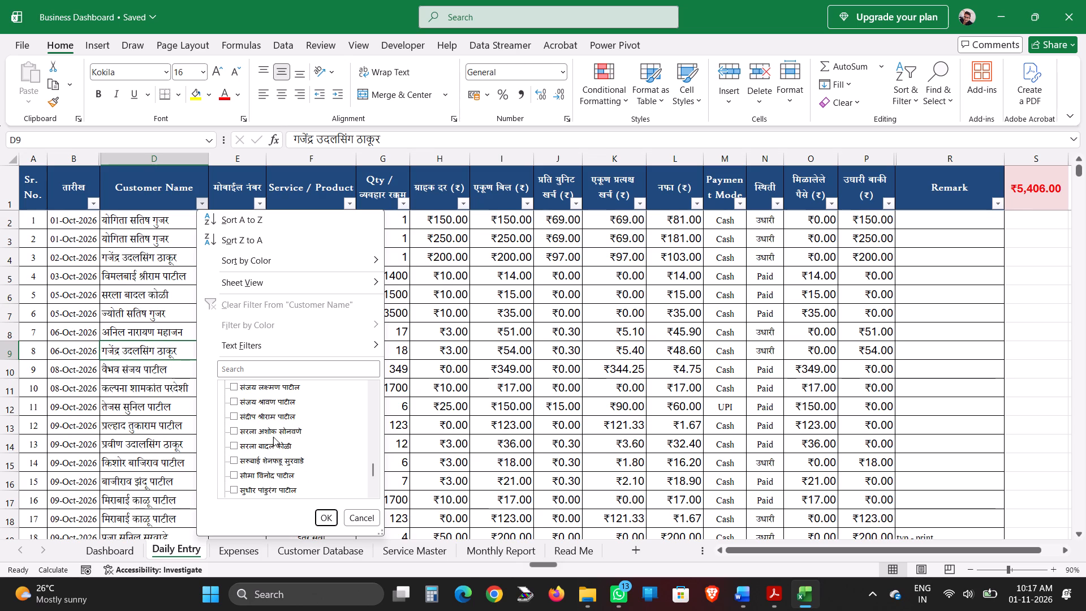
scroll(273, 437, "up", 7)
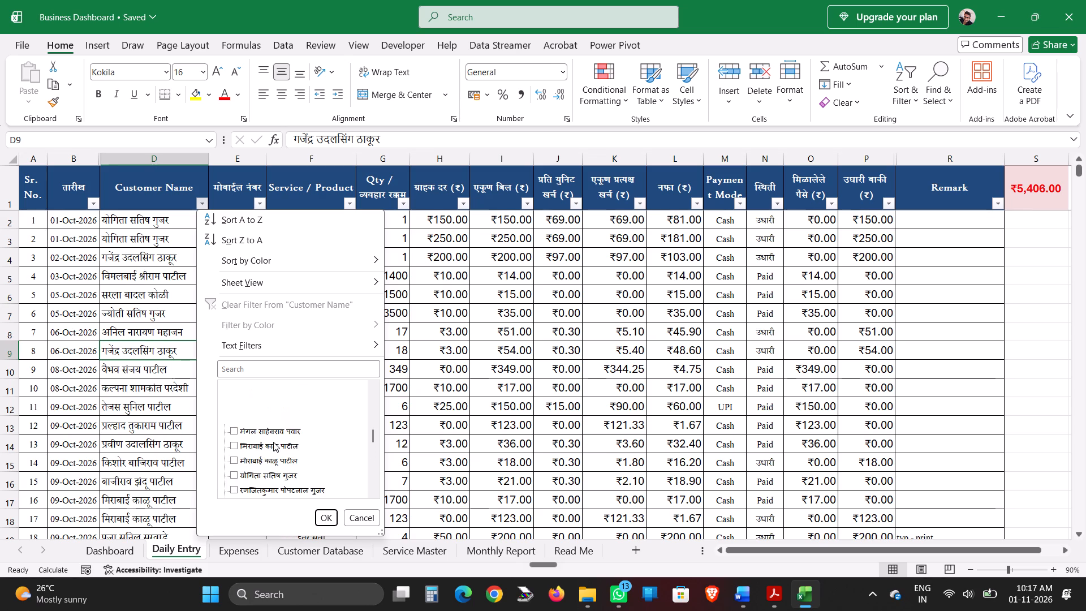
scroll(273, 442, "up", 7)
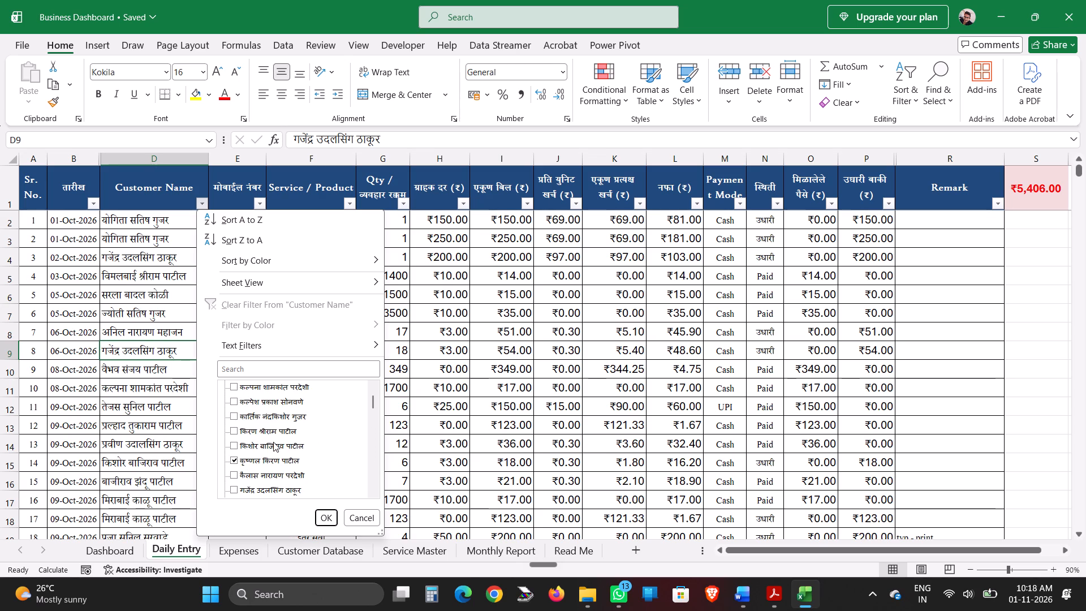
left_click(266, 437)
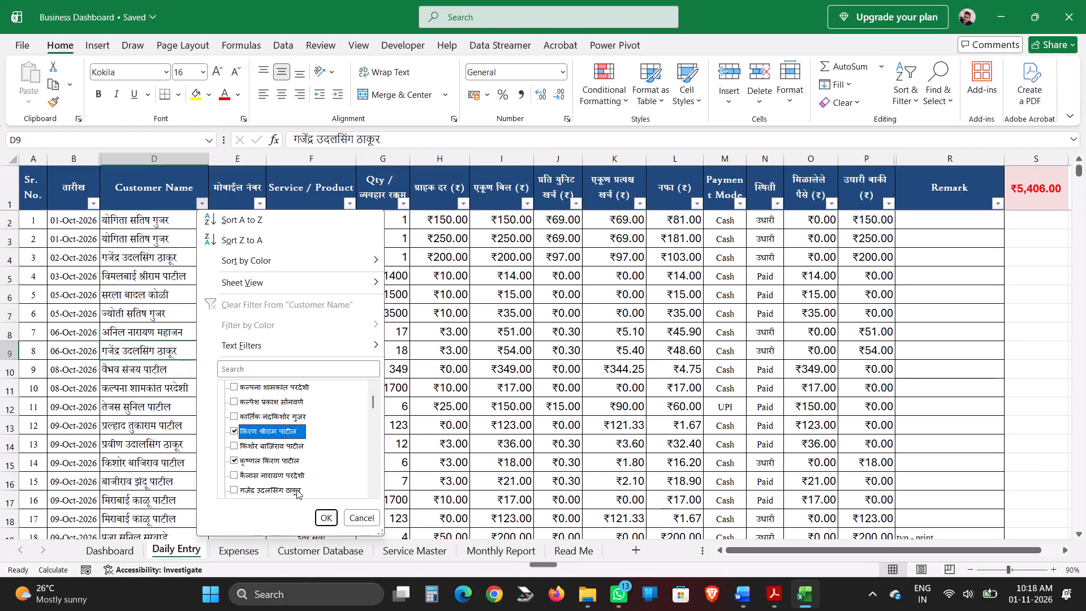
left_click(317, 514)
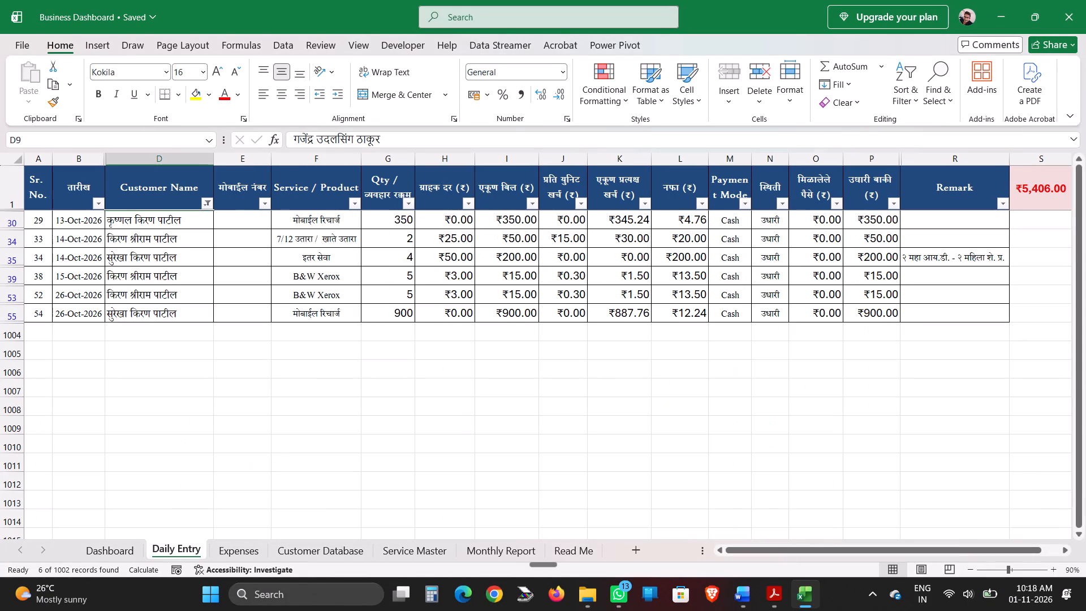
Add the customer with first name श्रीराम to the Customer Name filter and apply it.
left_click(204, 204)
scroll(255, 442, "down", 4)
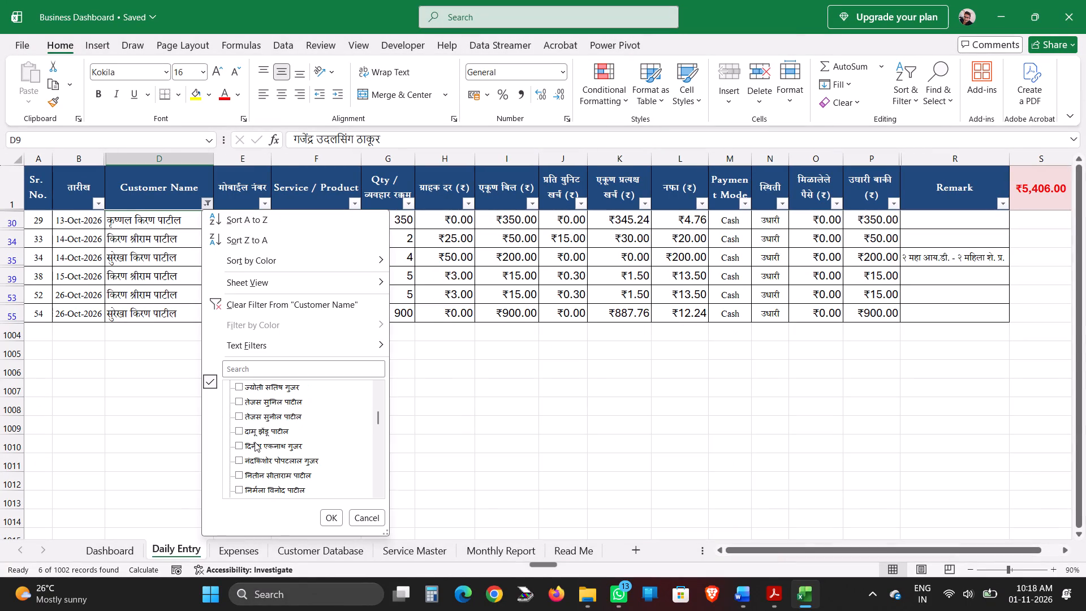
scroll(252, 441, "down", 6)
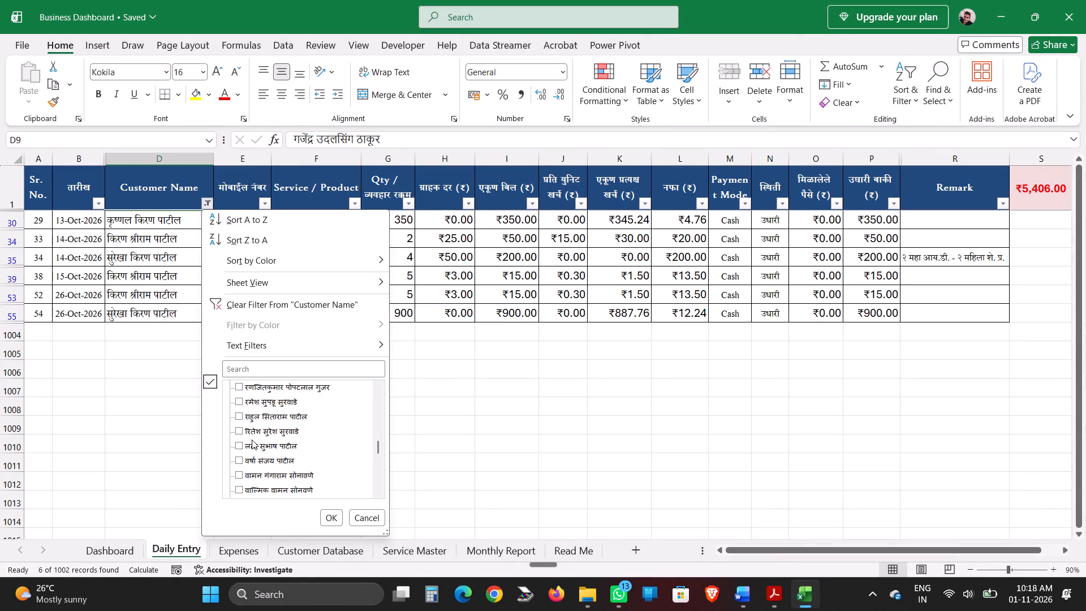
scroll(252, 440, "down", 4)
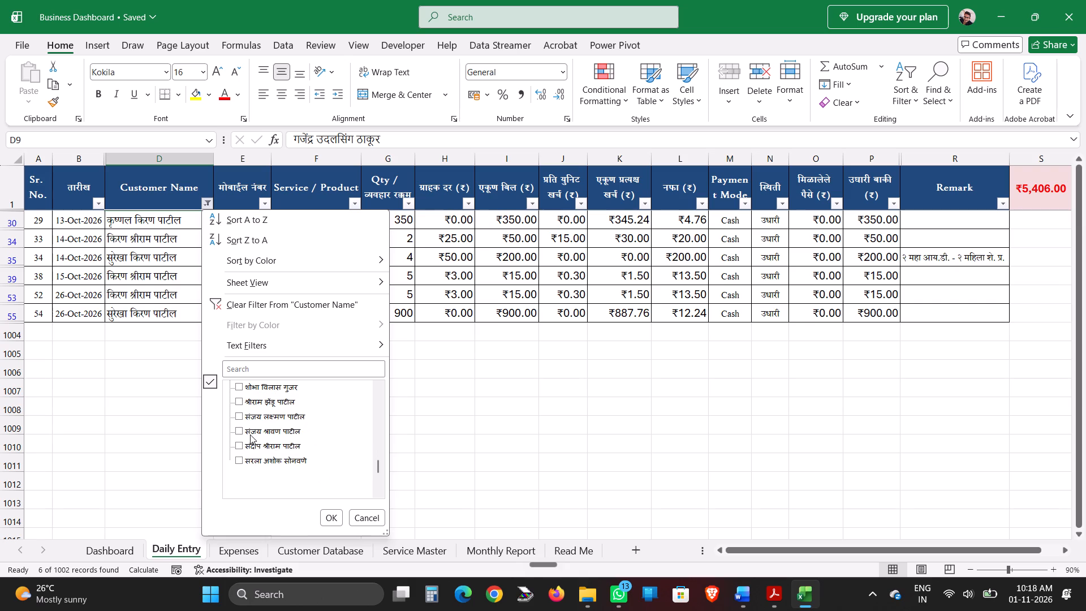
left_click(270, 405)
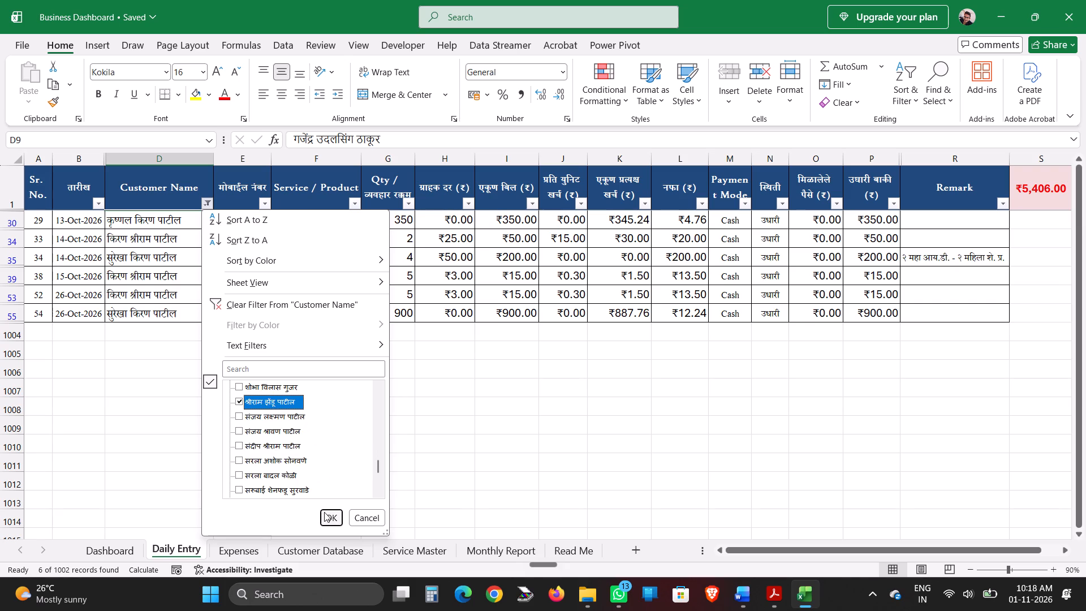
left_click(325, 515)
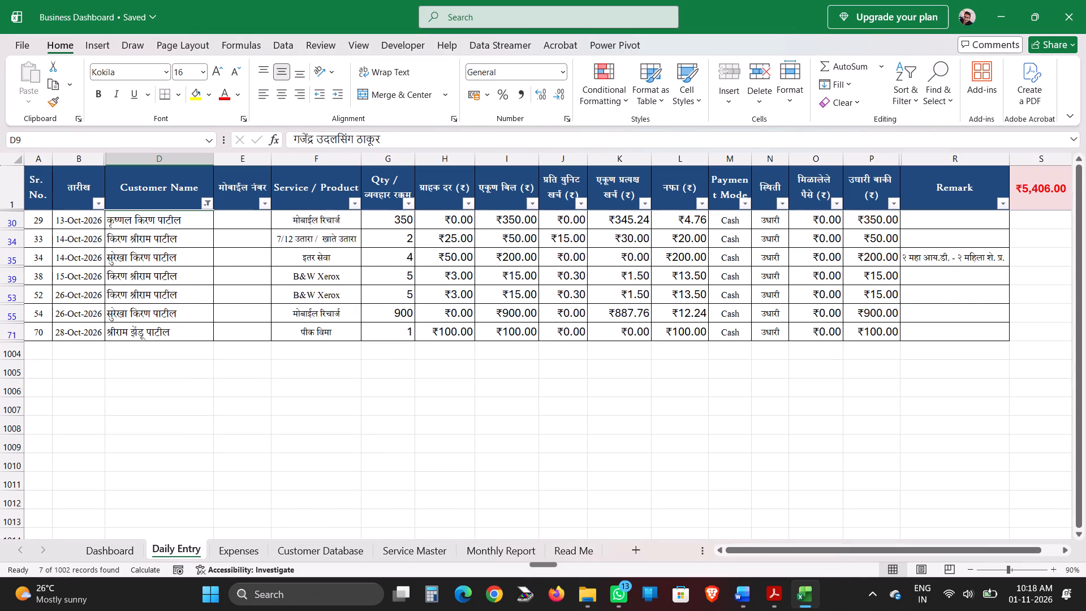
Add the customer with first name विमलबाई to the Customer Name filter and apply it.
left_click(202, 201)
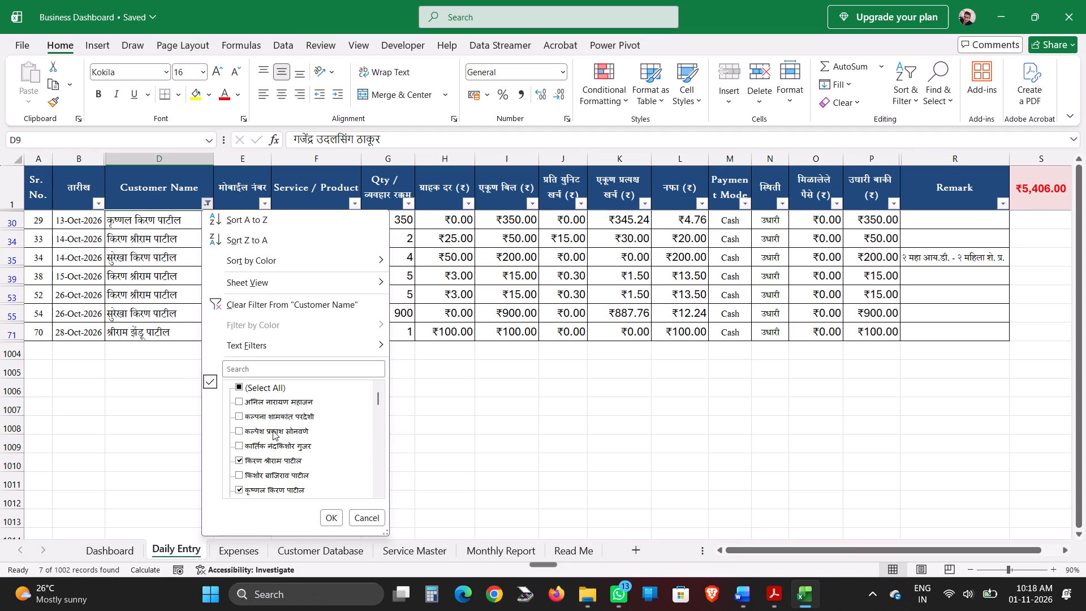
scroll(276, 452, "down", 1)
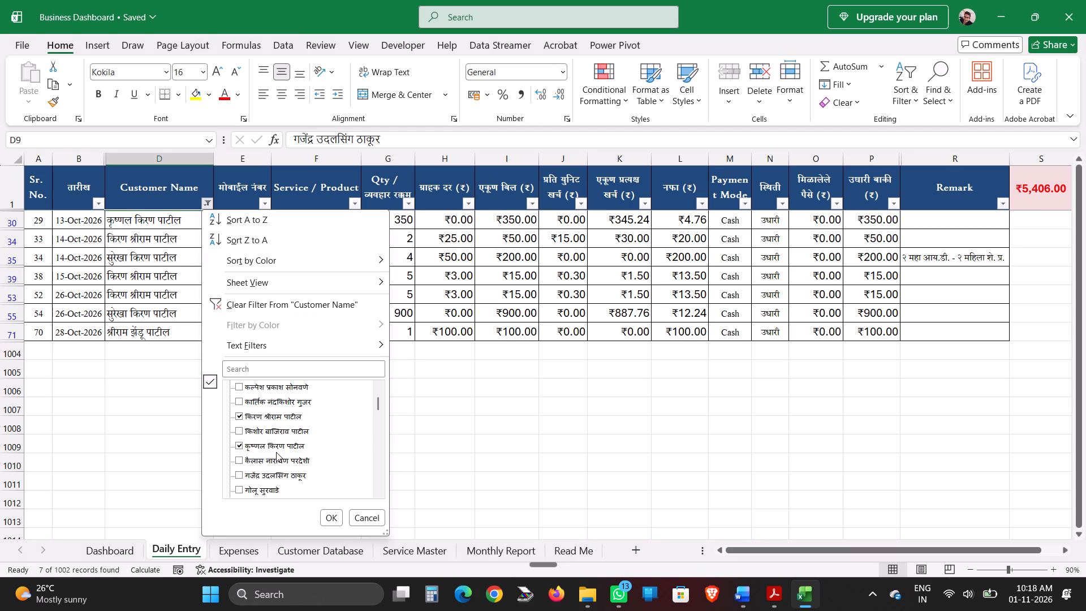
scroll(276, 452, "down", 4)
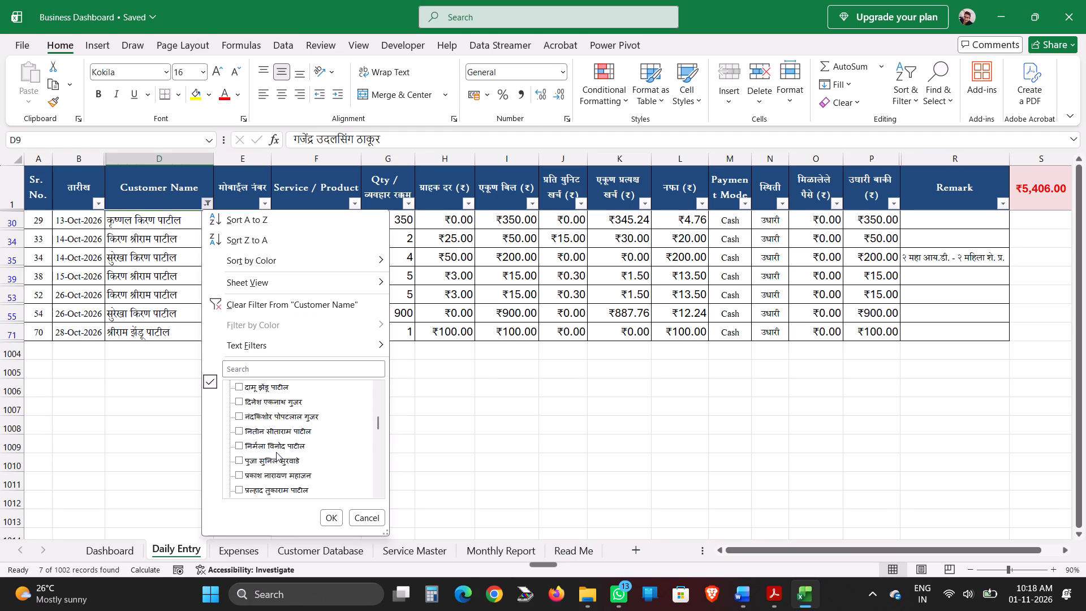
scroll(276, 452, "down", 9)
scroll(276, 452, "up", 1)
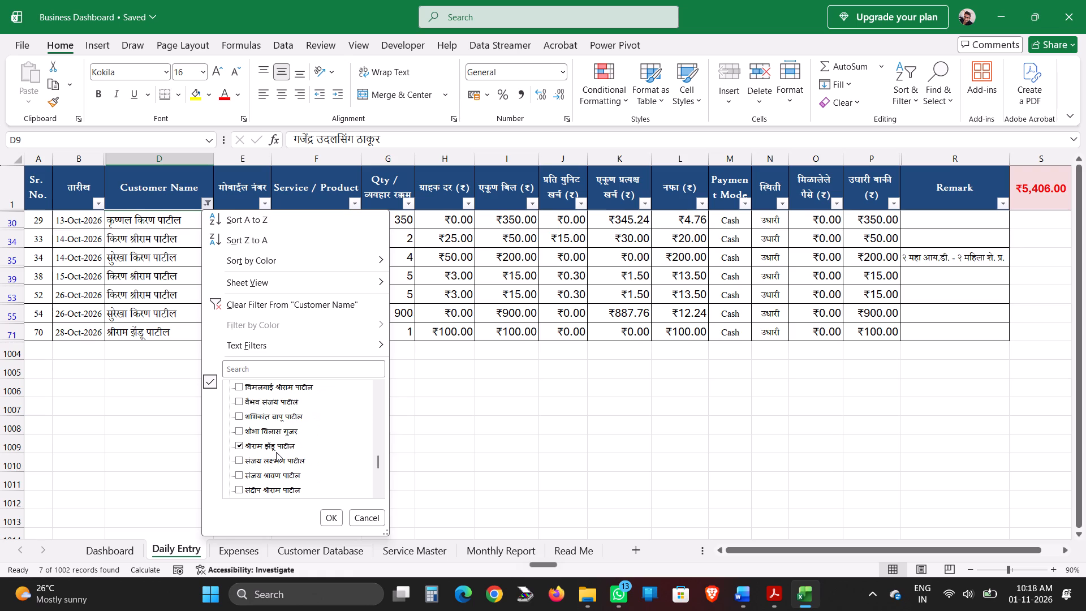
left_click(270, 390)
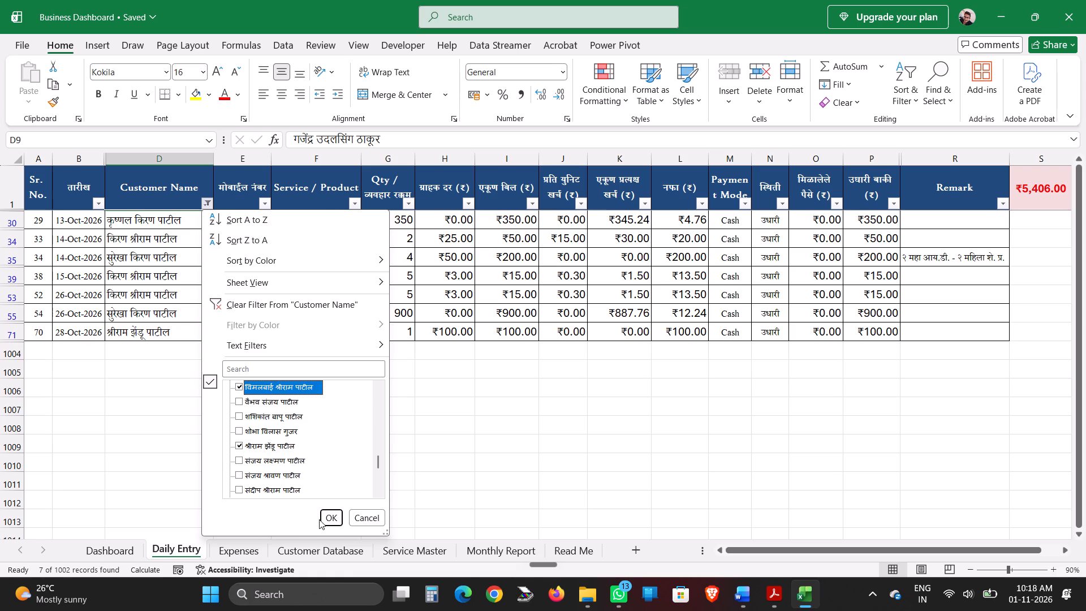
left_click(324, 519)
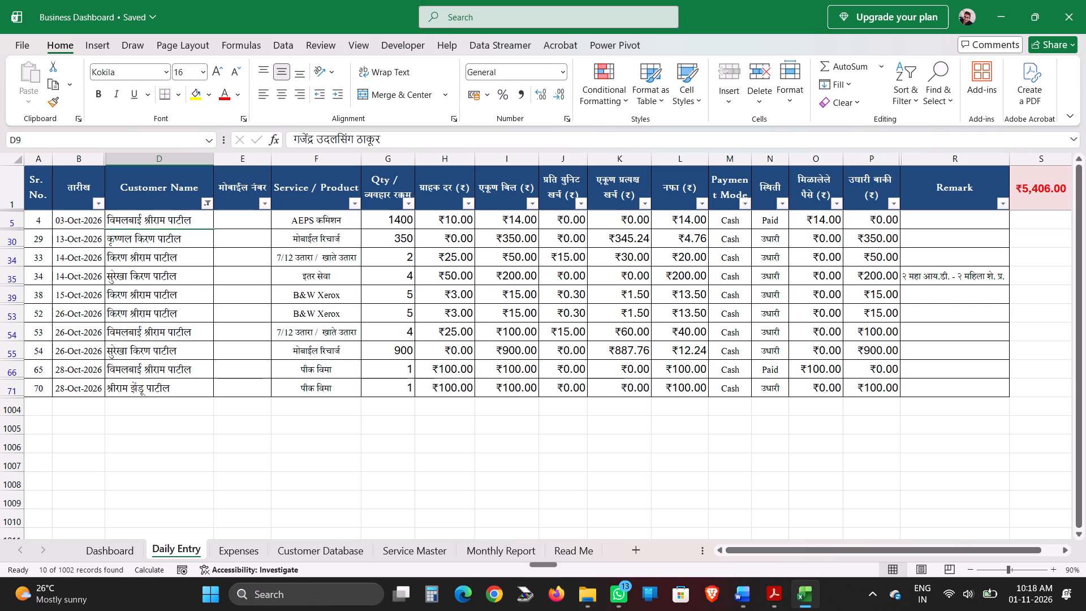
Replace the customer name in the Sr. No. 53 entry with a fill-down of the किरण name from the row above.
left_click(191, 338)
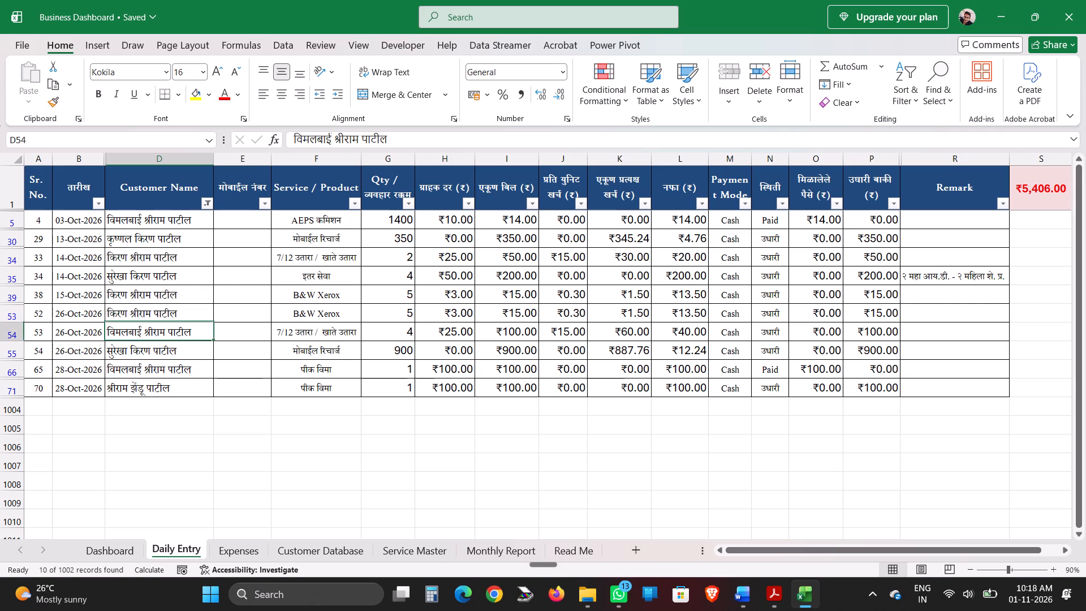
key("ctrl+d")
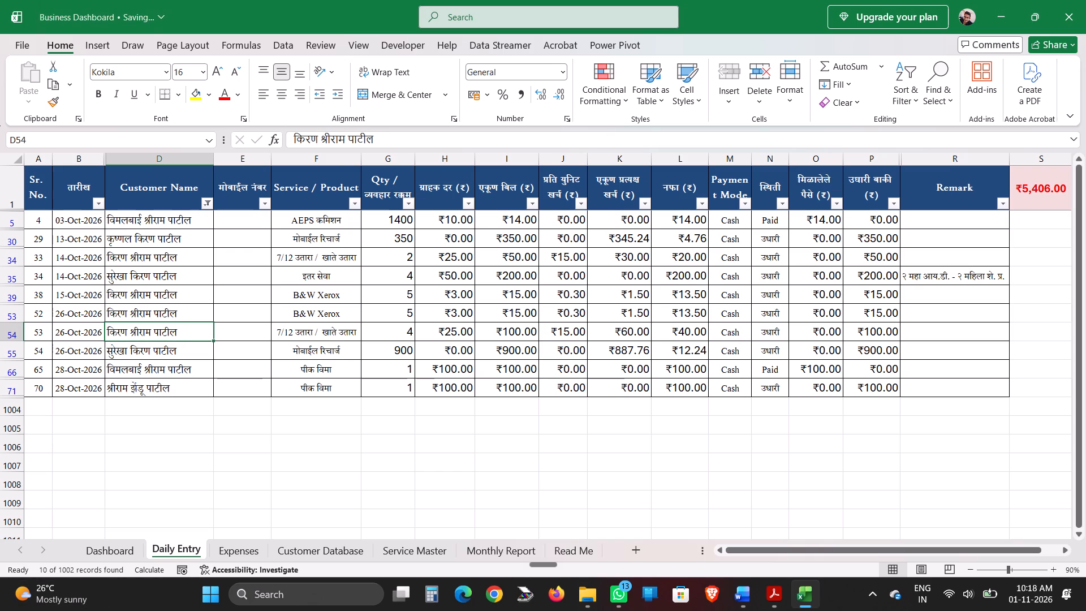
Remove the customers with first names विमलबाई and श्रीराम from the Customer Name filter and apply it.
left_click(207, 199)
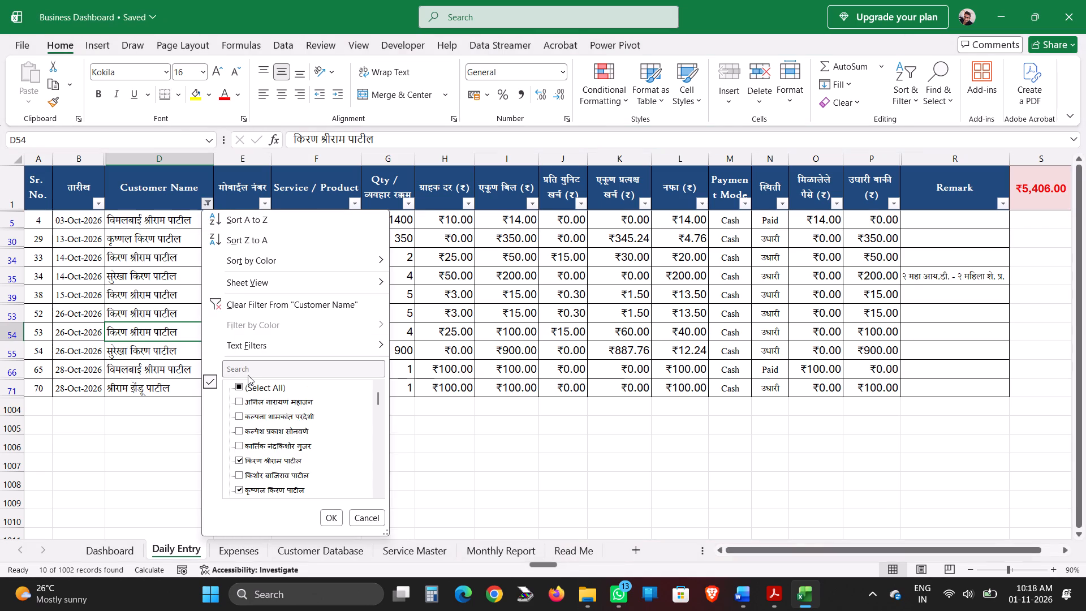
scroll(261, 464, "down", 1)
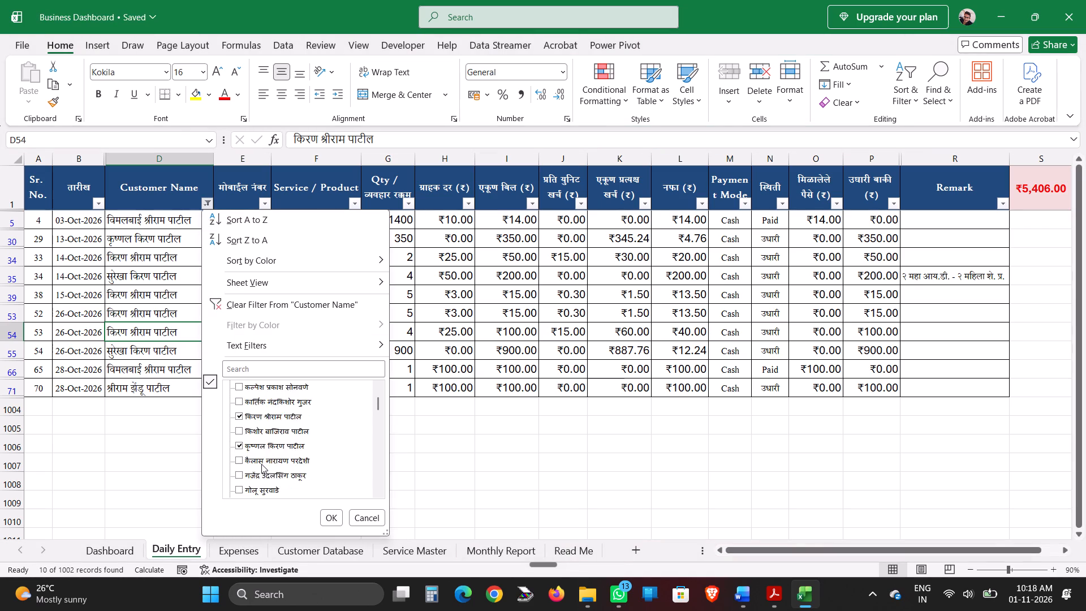
scroll(261, 464, "down", 5)
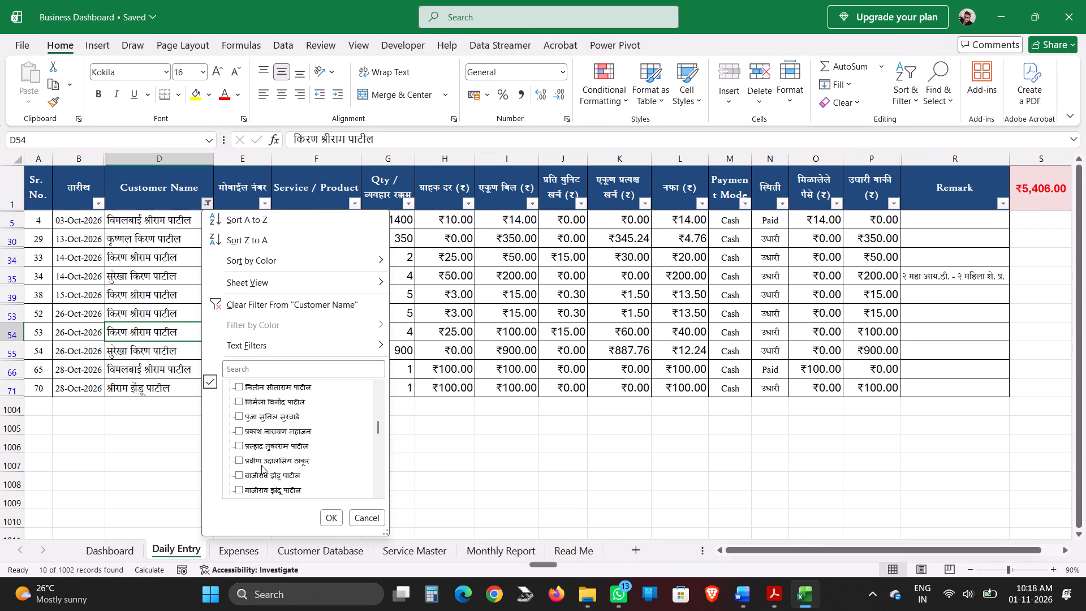
scroll(261, 465, "down", 7)
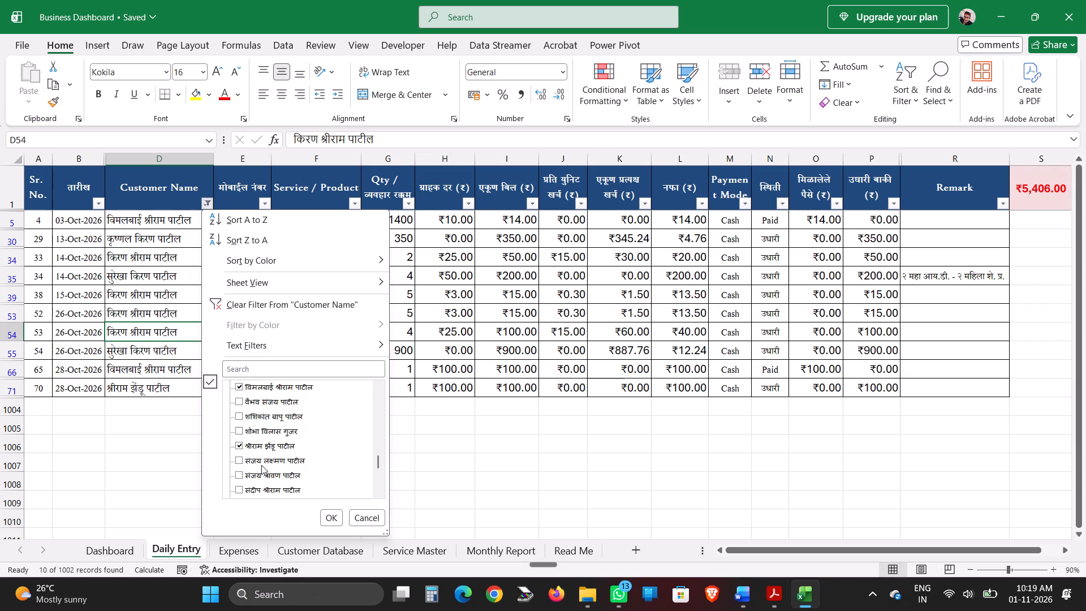
left_click(260, 384)
left_click(263, 448)
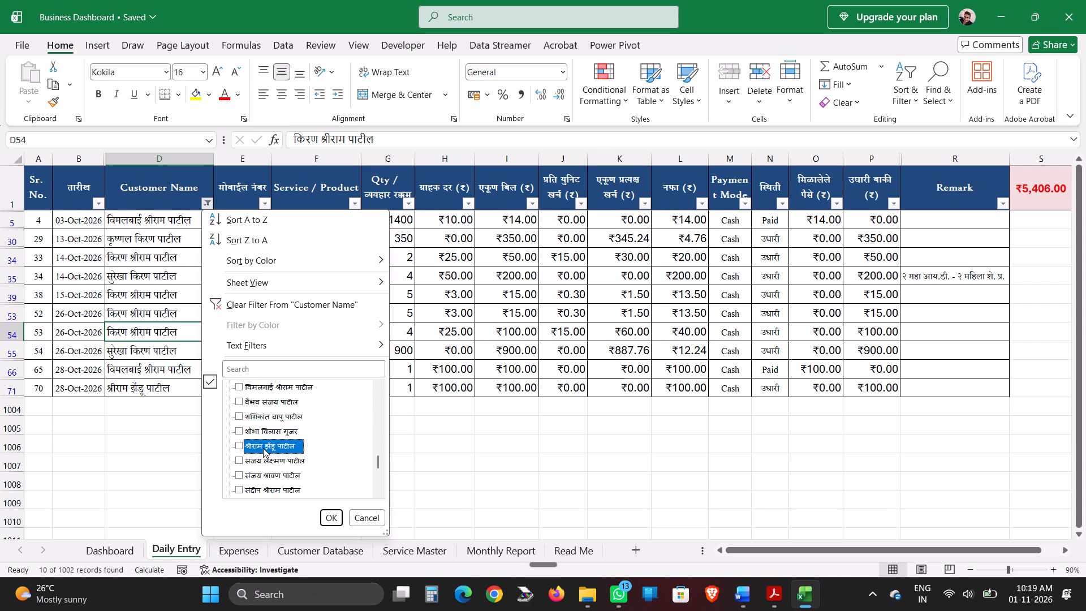
scroll(263, 448, "down", 5)
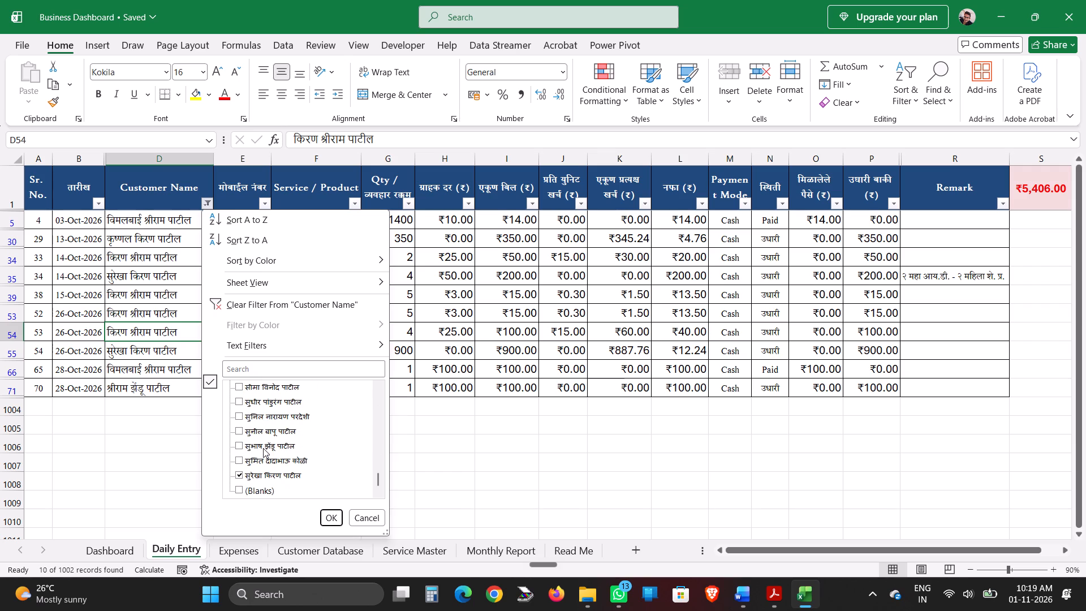
scroll(259, 418, "up", 1)
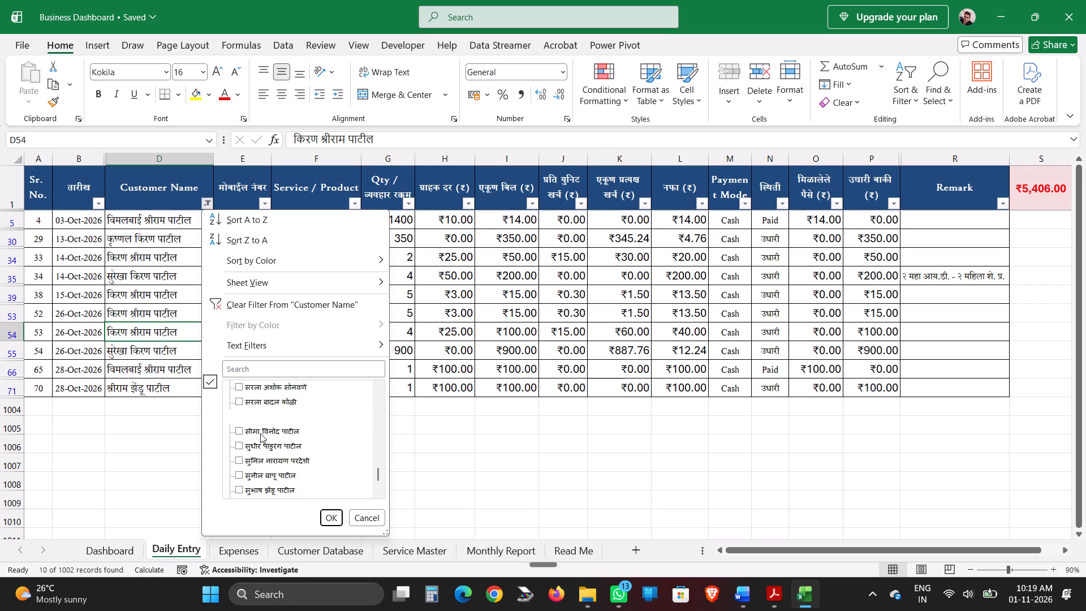
scroll(260, 433, "up", 2)
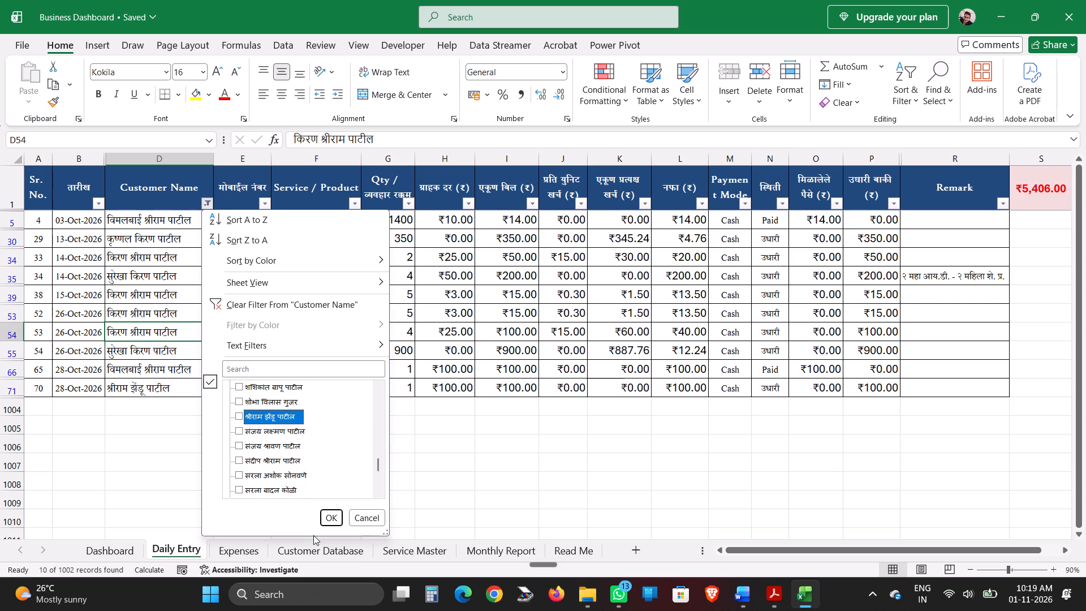
left_click(332, 513)
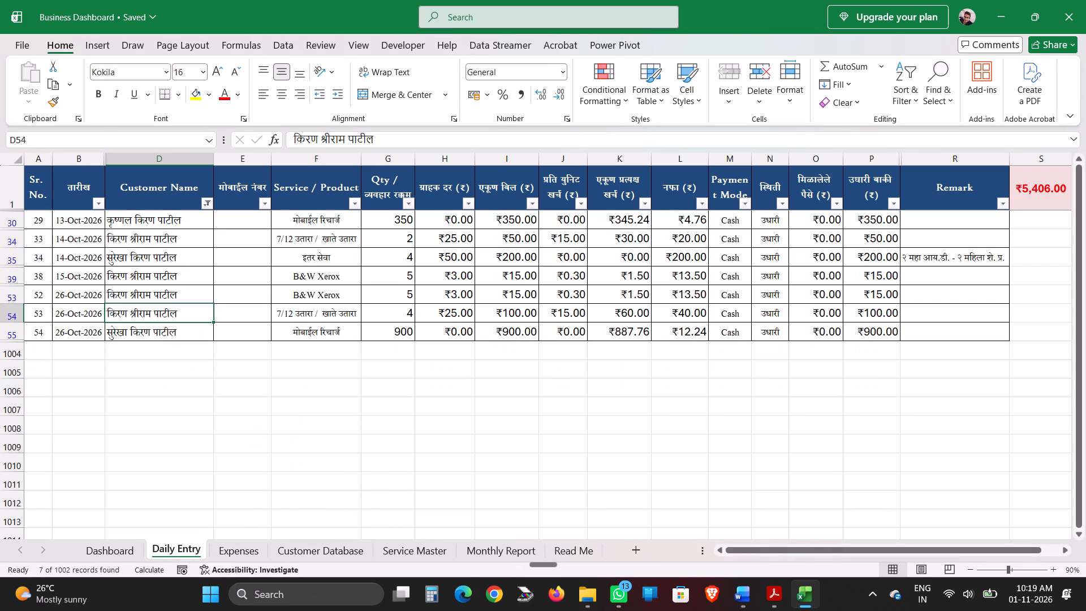
Insert an AutoSum subtotal of the filtered उधारी बाकी (₹) column in cell P1004.
left_click(881, 348)
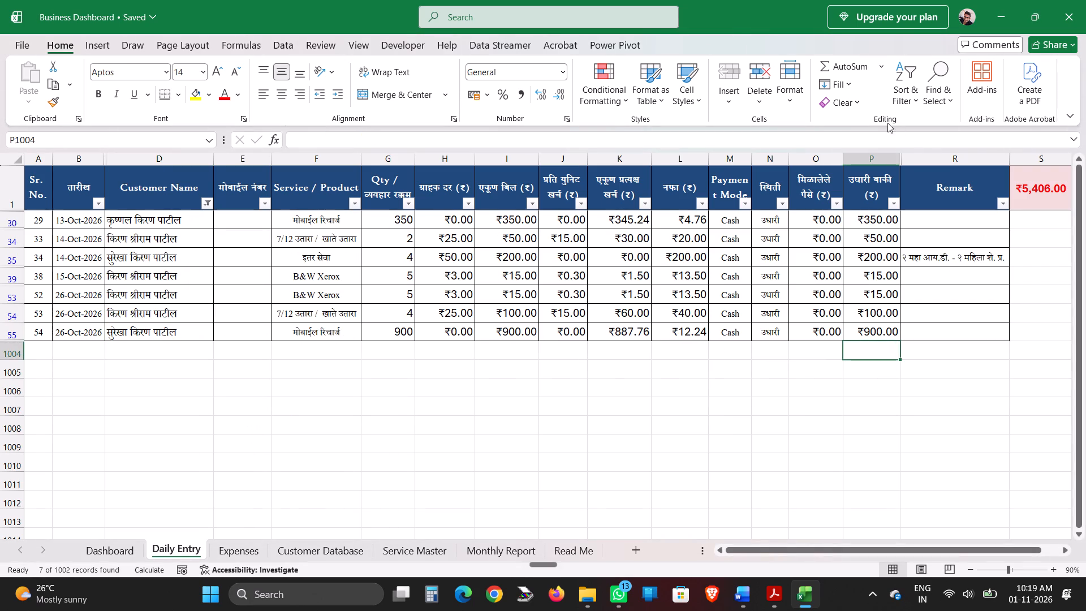
left_click(860, 61)
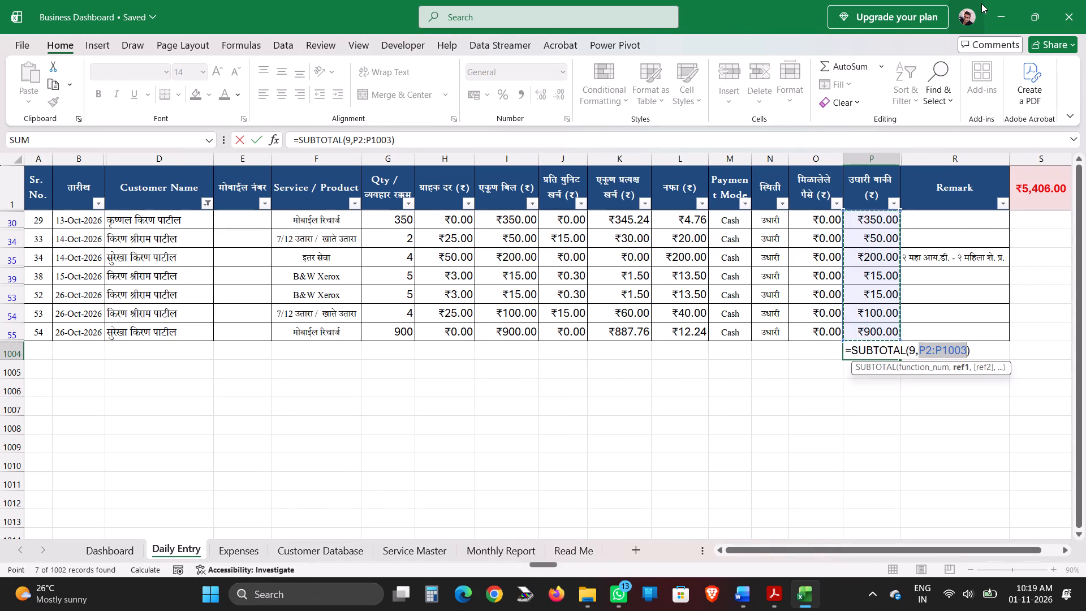
key("Return")
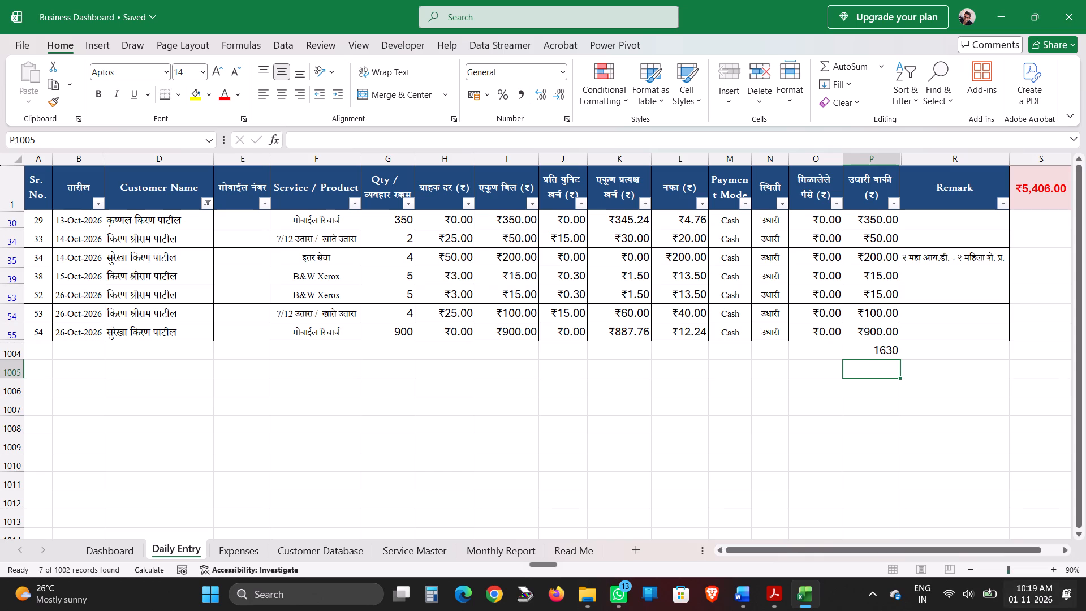
Copy the service text 7/12 उतारा / खाते उतारा of the Sr. No. 53 entry into its Remark cell.
left_click(936, 306)
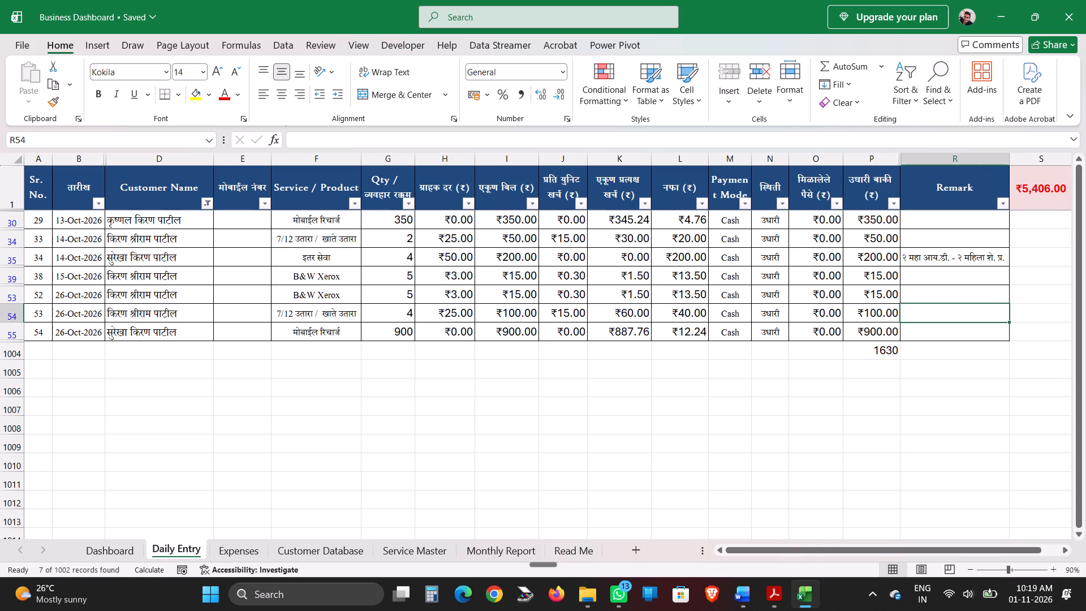
triple_click(298, 314)
triple_click(298, 313)
left_click(298, 313)
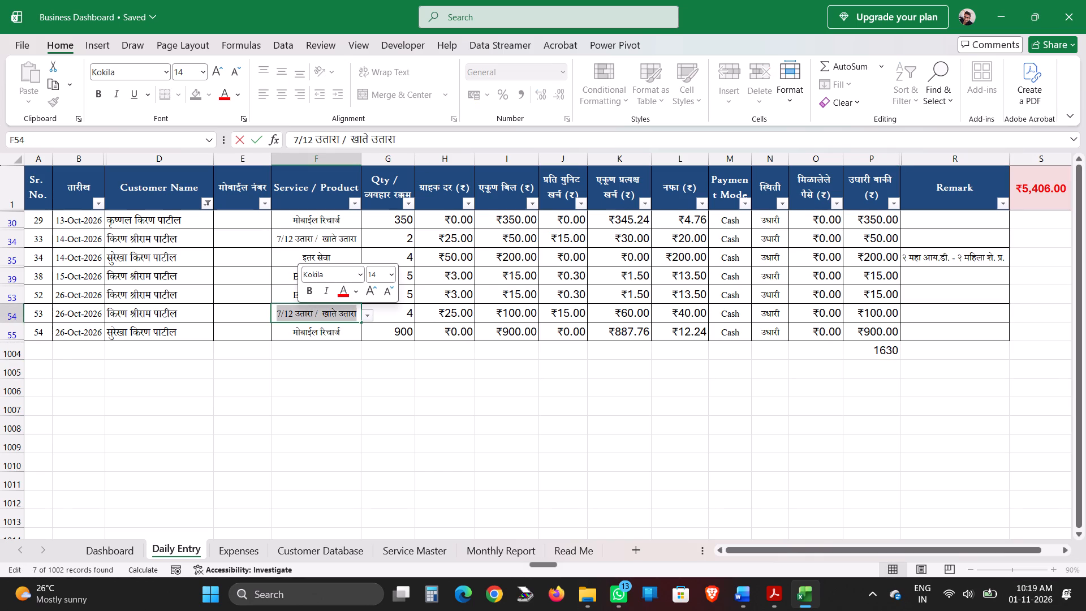
key("ctrl+c")
double_click(927, 309)
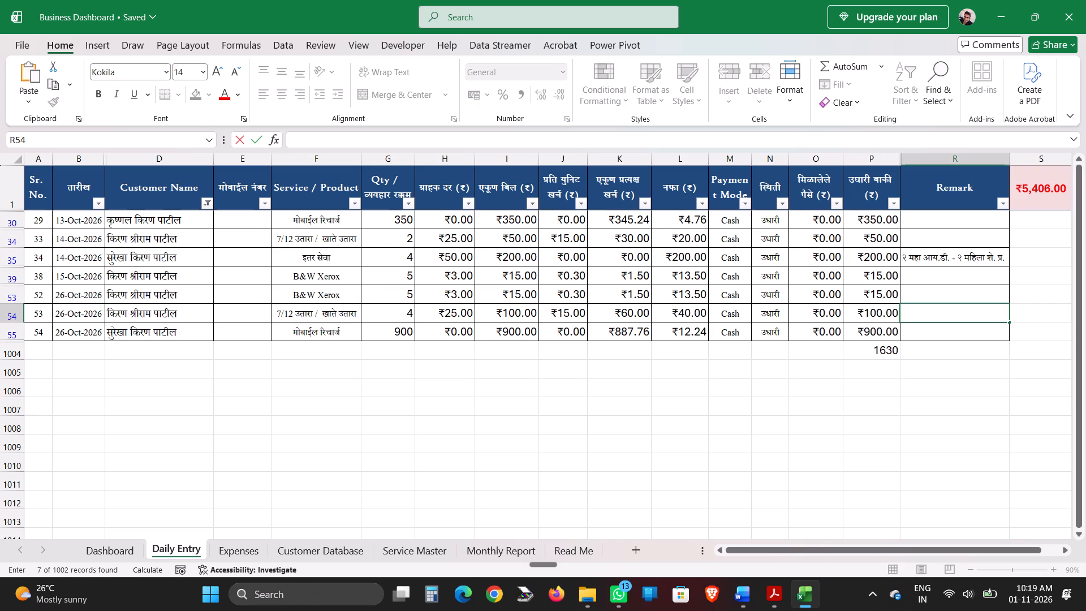
key("ctrl+v")
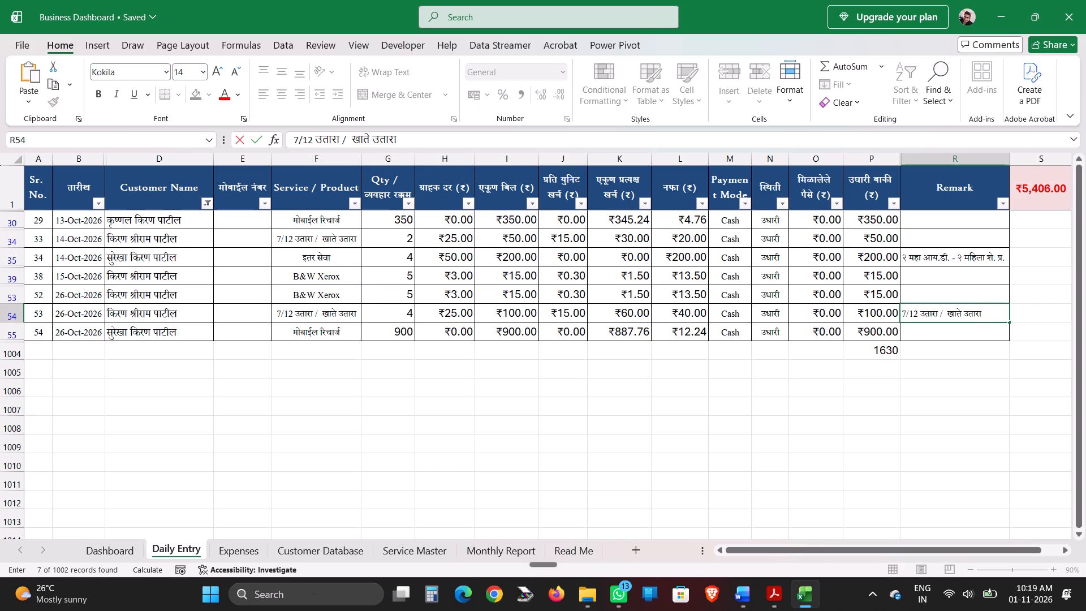
Edit the Sr. No. 53 remark to read "२ 7/12 उतारा - २ खाते उतारा", using Marathi Phonetic input for the added numerals.
left_click(902, 312)
key("2")
key("BackSpace")
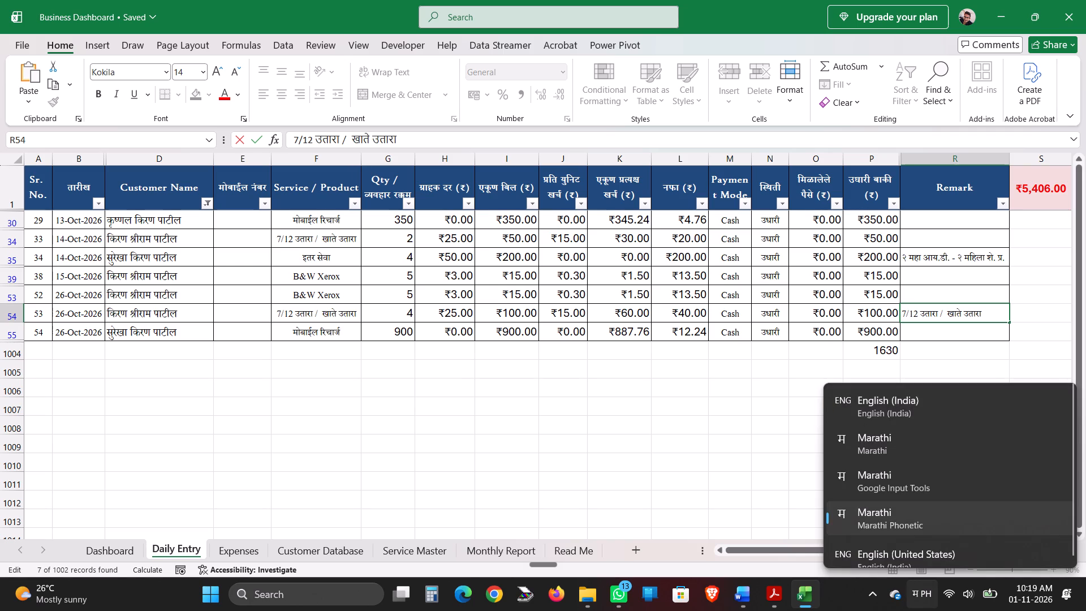
key("1")
key("BackSpace")
type("2")
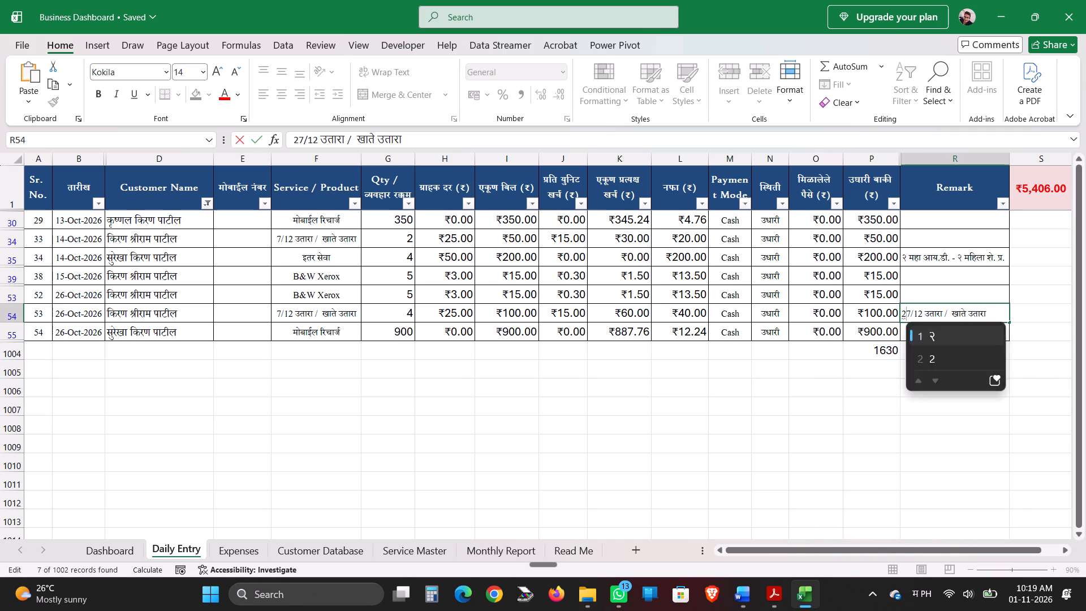
key("space")
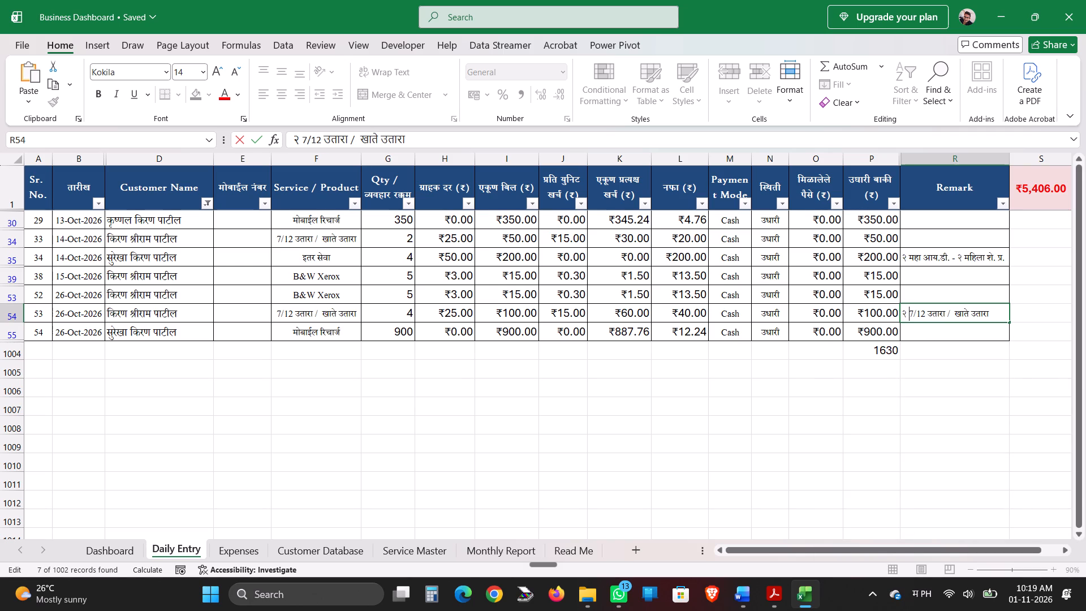
left_click(952, 309)
key("BackSpace")
key("BackSpace")
type("-")
key("space")
key("2")
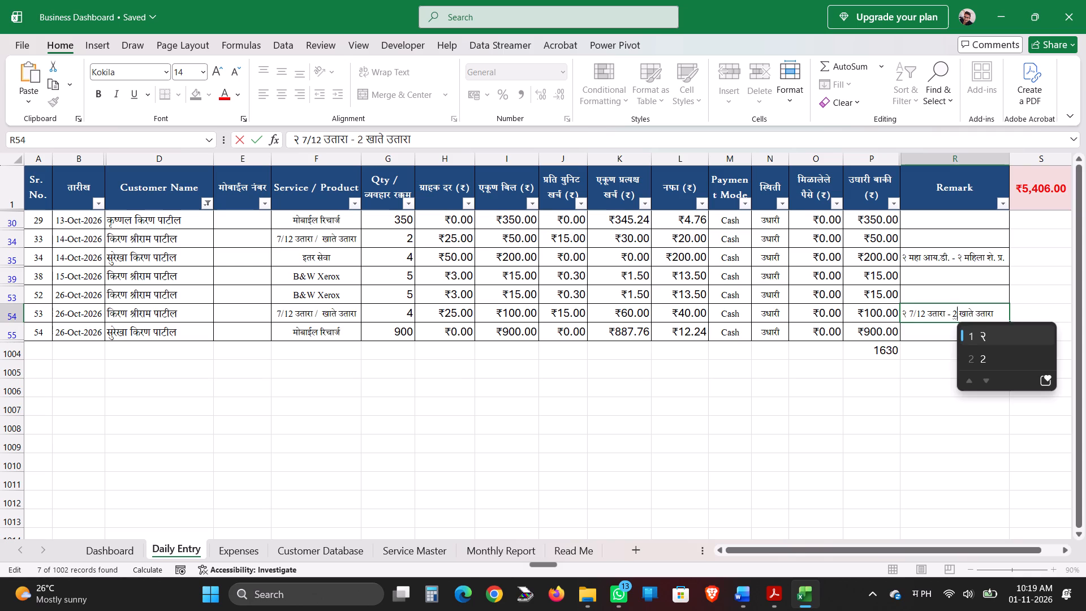
key("space")
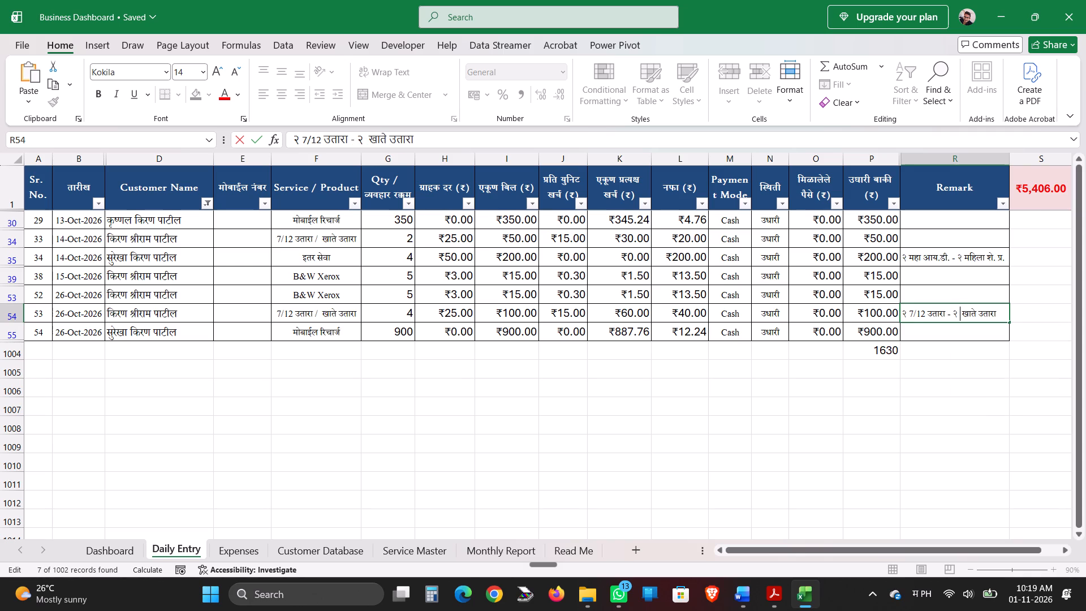
left_click(894, 433)
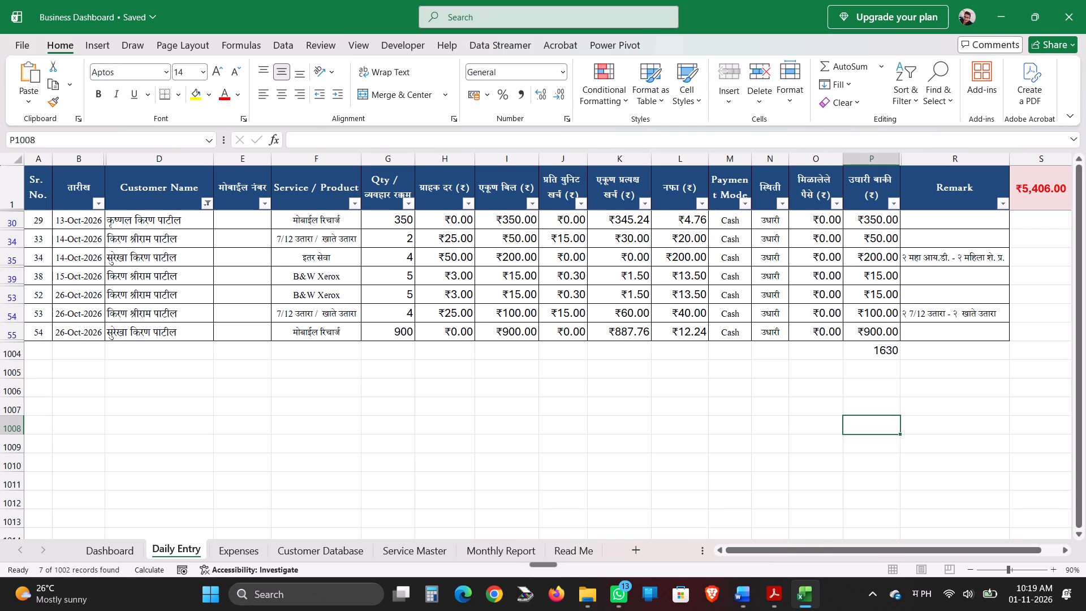
Merge and center cells M1004 to O1004 beside the subtotal.
left_click_drag(820, 351, 742, 355)
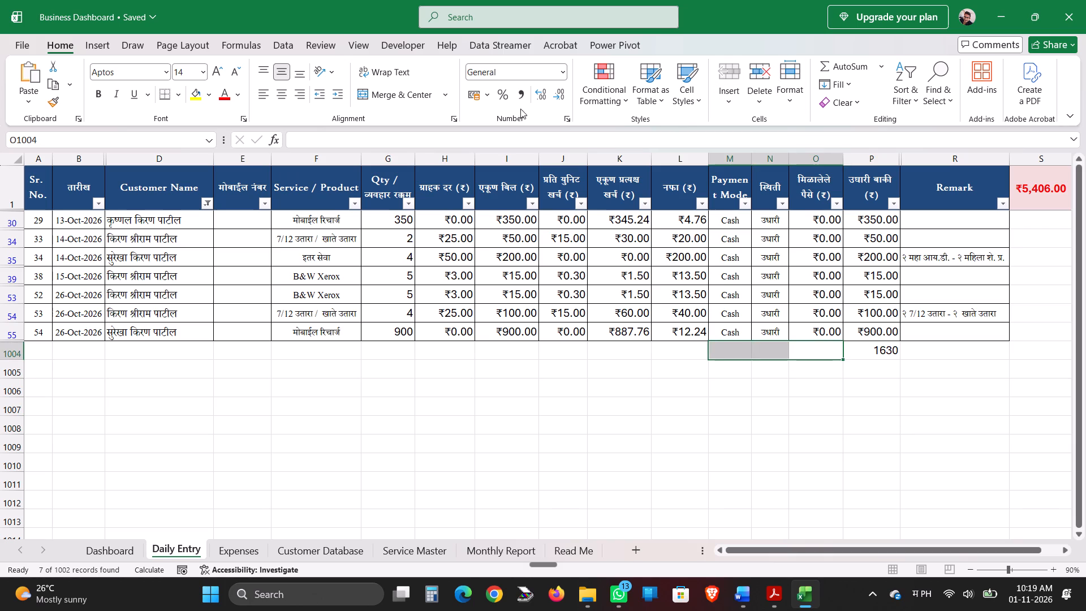
left_click(376, 96)
Enter the label "एकूण" in the merged cell M1004 beside the subtotal, using Marathi Phonetic input.
key("shift+e")
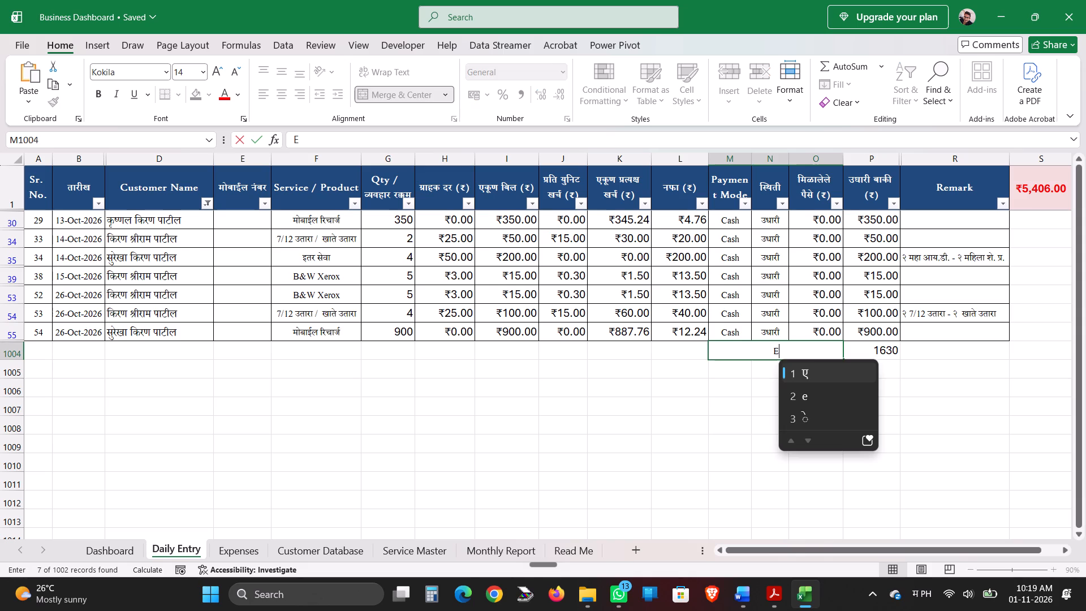
type("ki")
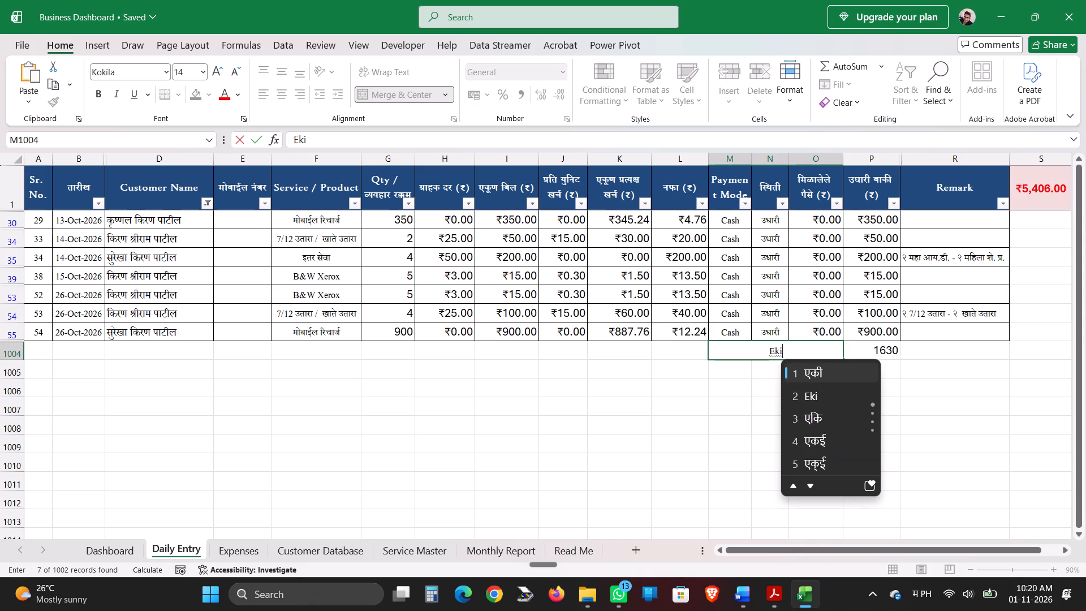
key("BackSpace")
type("un")
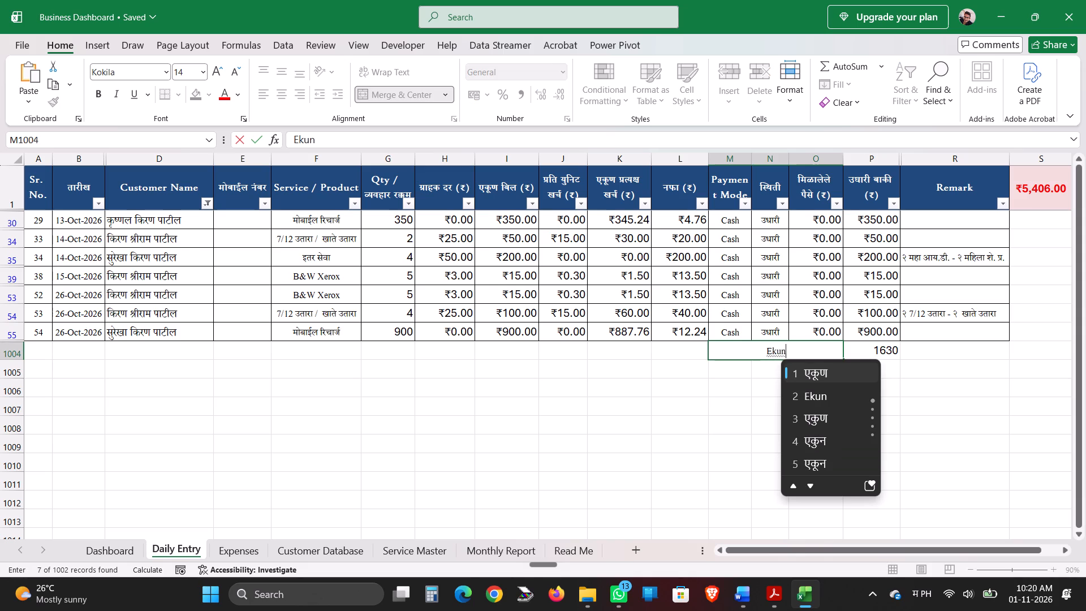
key("Return")
left_click(747, 424)
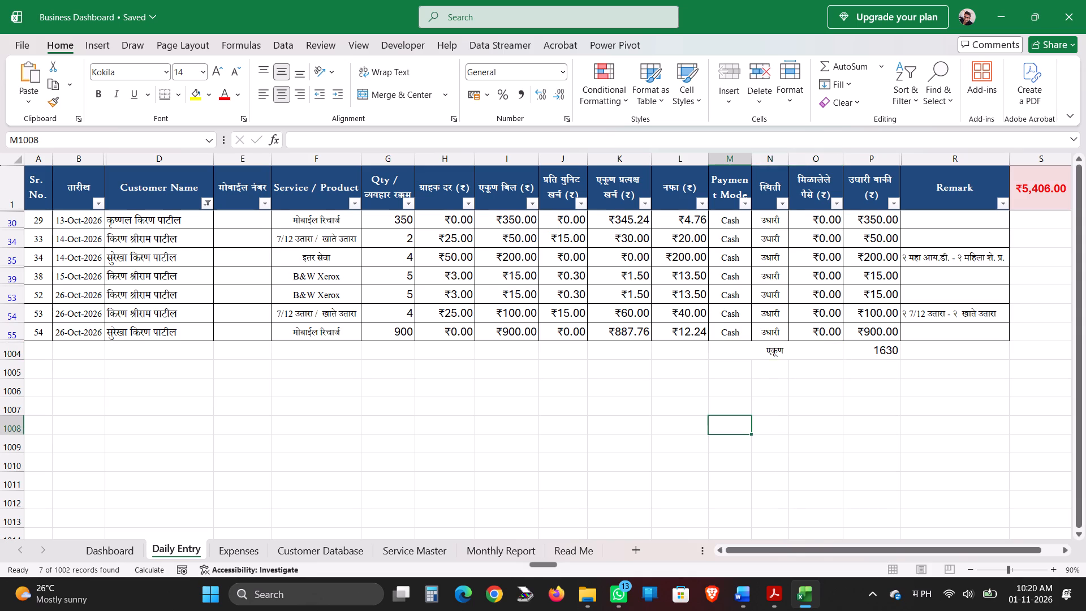
Format the total label and amount in M1004:P1004 with all borders, bold text and font size 18.
left_click_drag(781, 343, 879, 350)
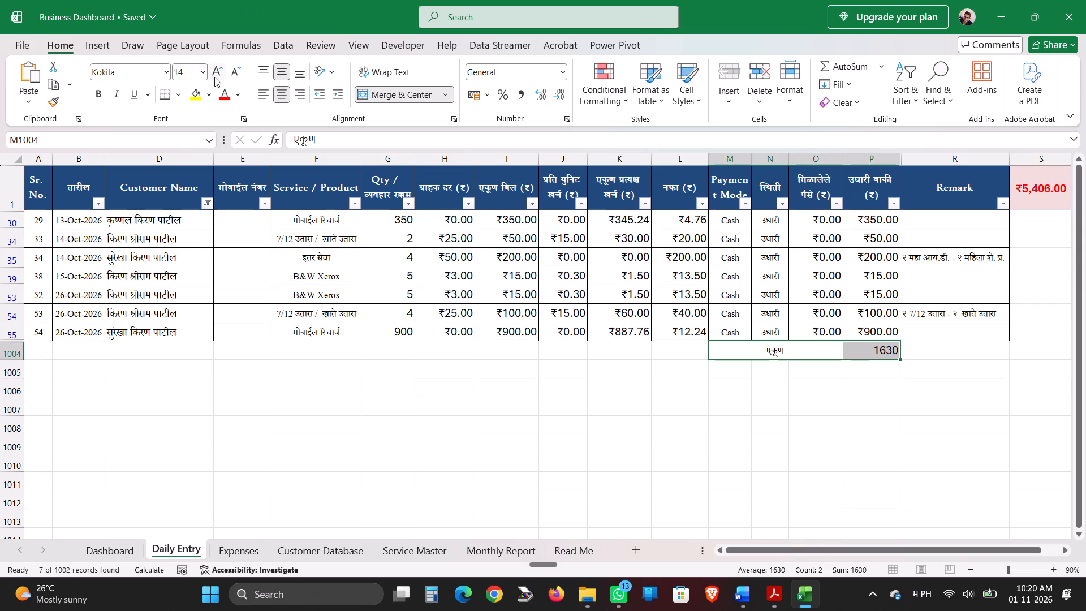
left_click(179, 96)
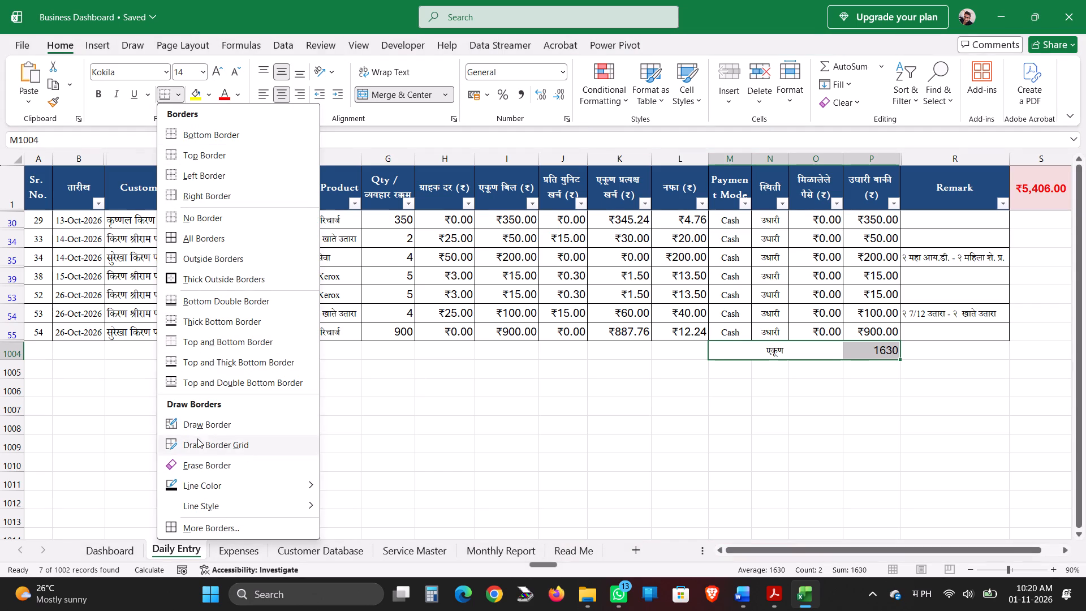
left_click(197, 240)
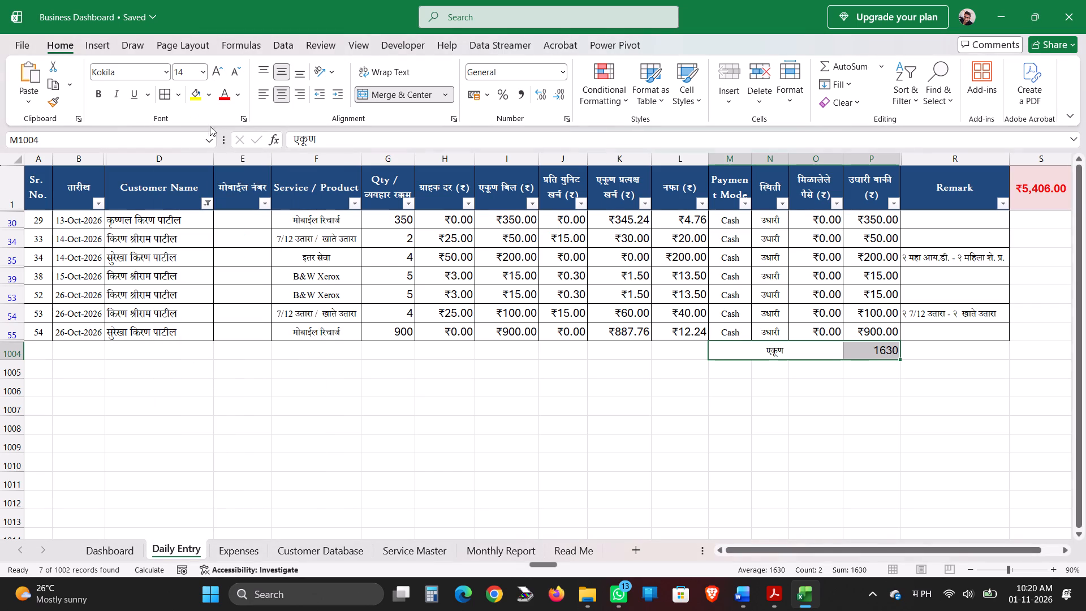
left_click(100, 90)
double_click(213, 67)
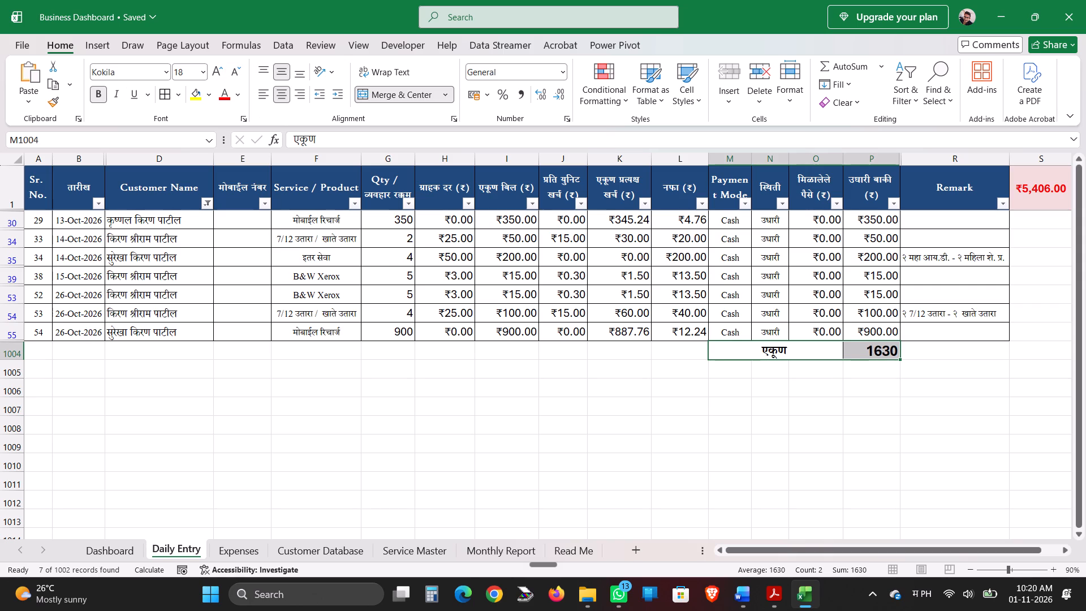
left_click(838, 441)
left_click(878, 350)
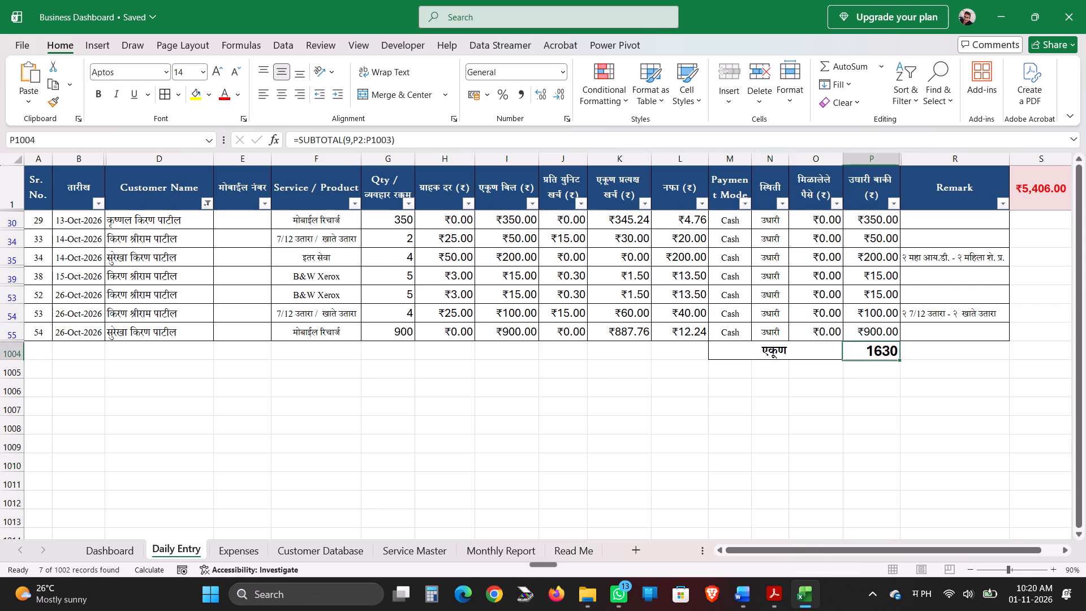
left_click(733, 463)
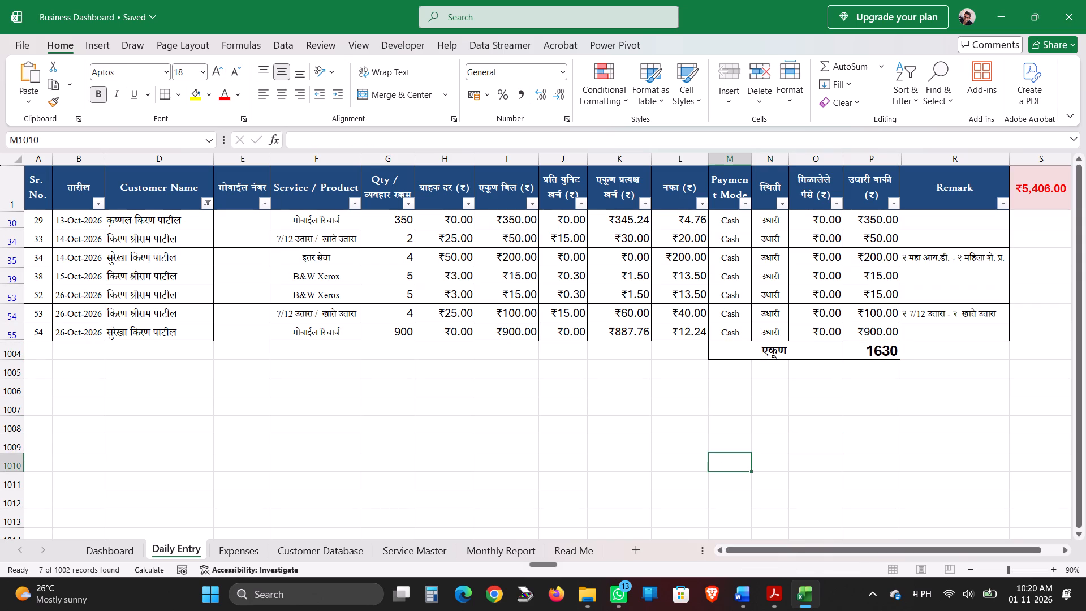
Hide the मोबाईल नंबर and ग्राहक दर (₹) columns (E and H) and columns J through P, प्रति युनिट खर्च (₹) to उधारी बाकी (₹).
left_click(238, 160)
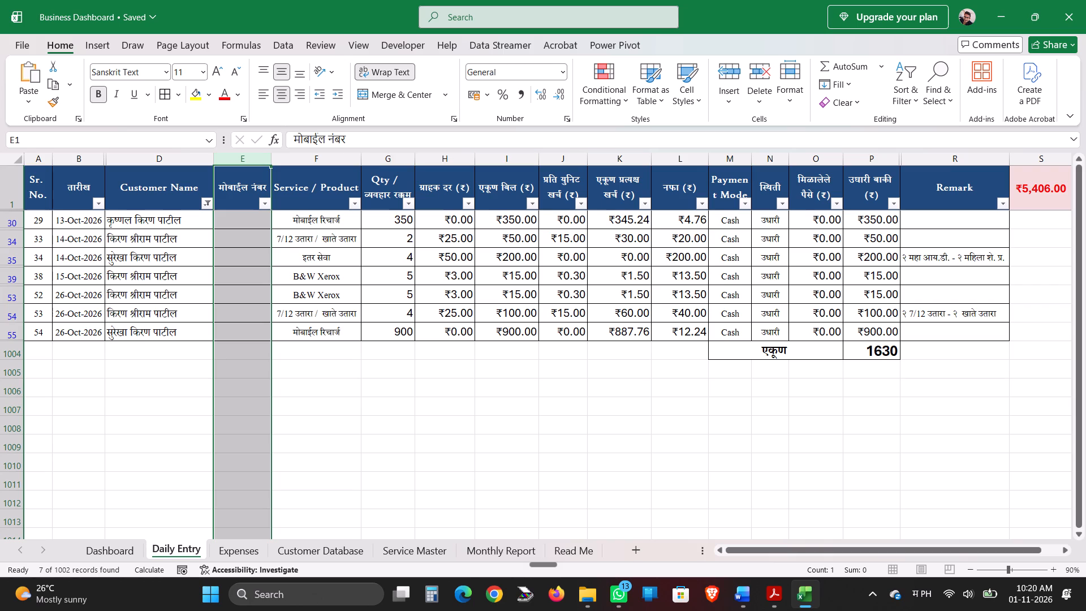
left_click(439, 155, "ctrl")
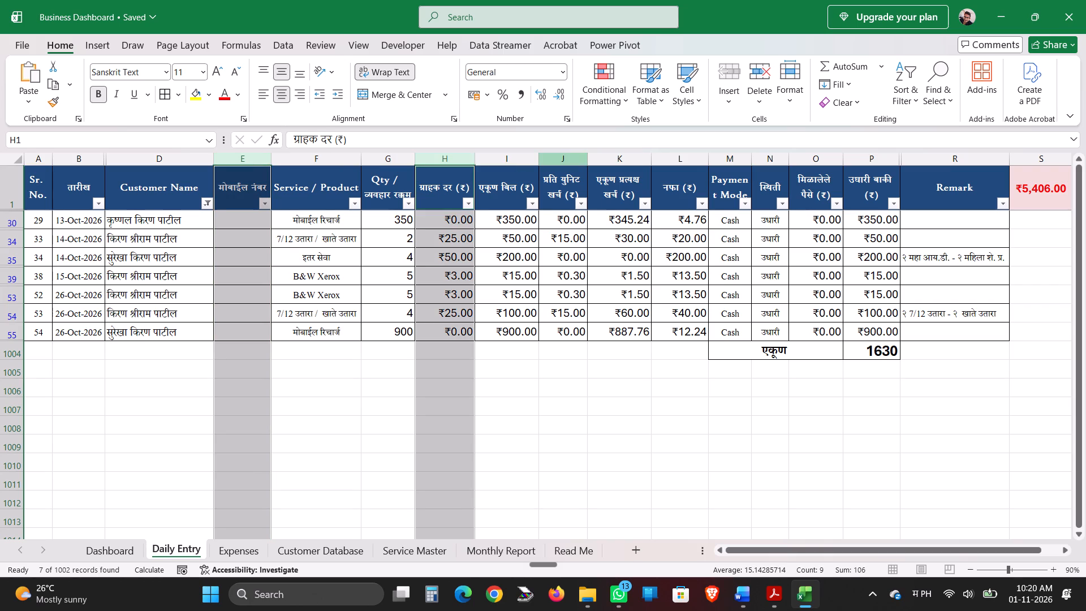
left_click(568, 161, "ctrl")
left_click(617, 158, "ctrl")
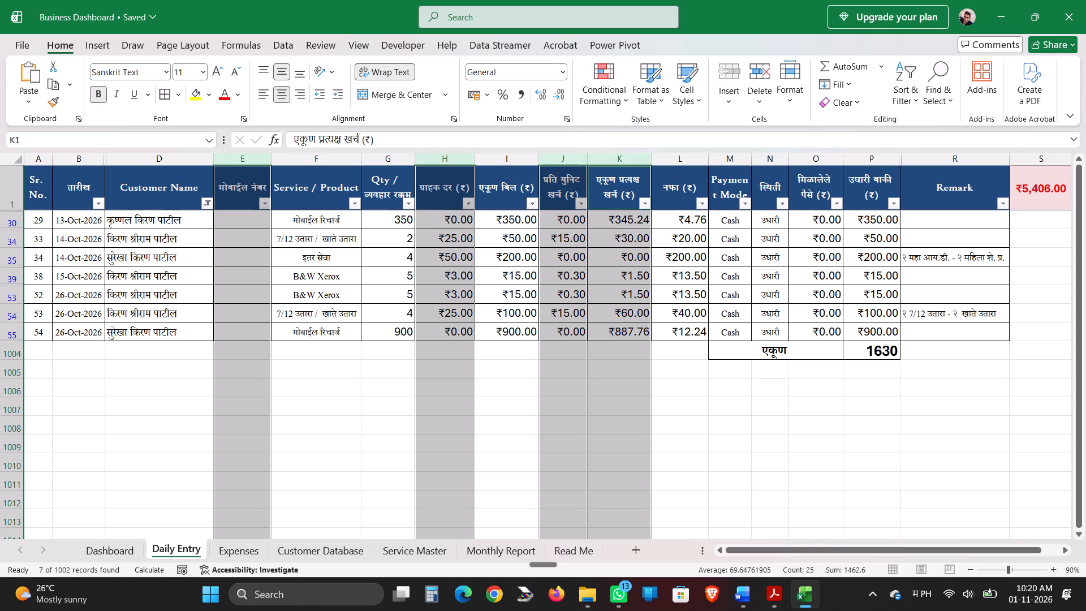
left_click(671, 160, "ctrl")
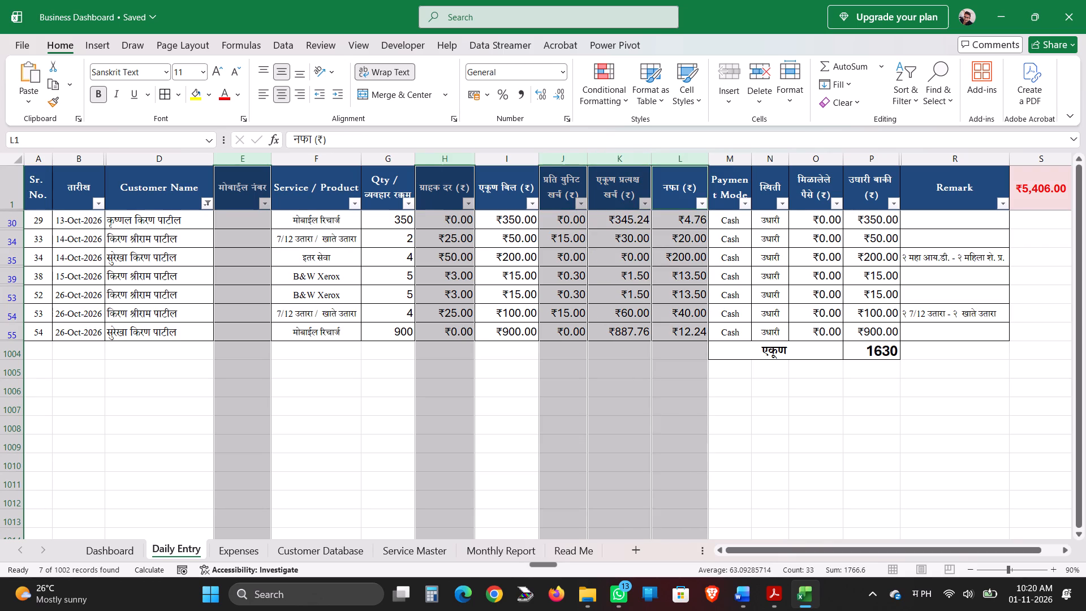
left_click(735, 164, "ctrl")
left_click(762, 157, "ctrl")
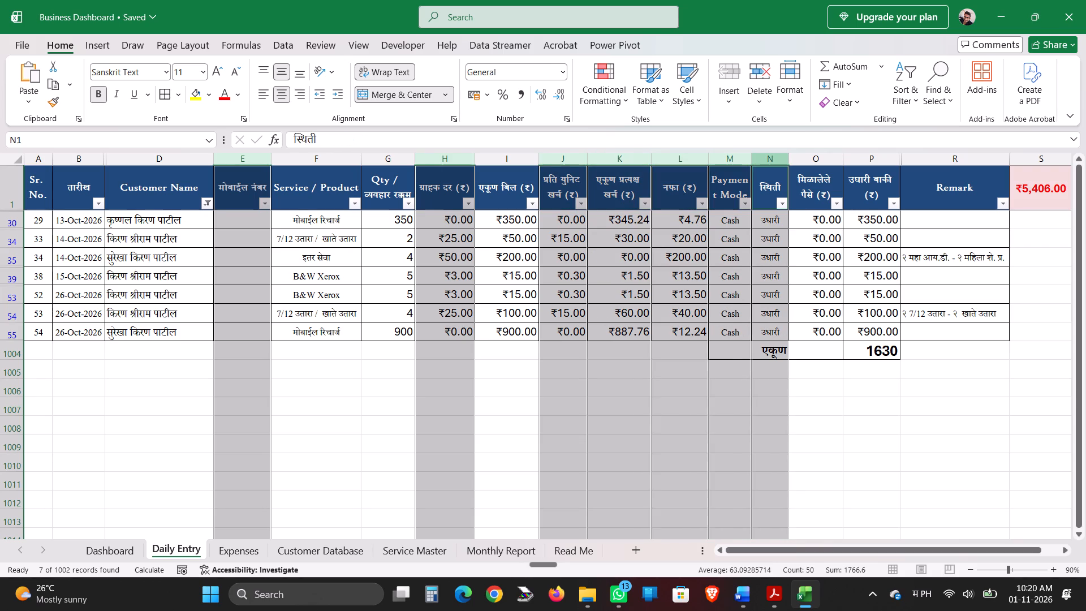
left_click(806, 157, "ctrl")
left_click(871, 157, "ctrl")
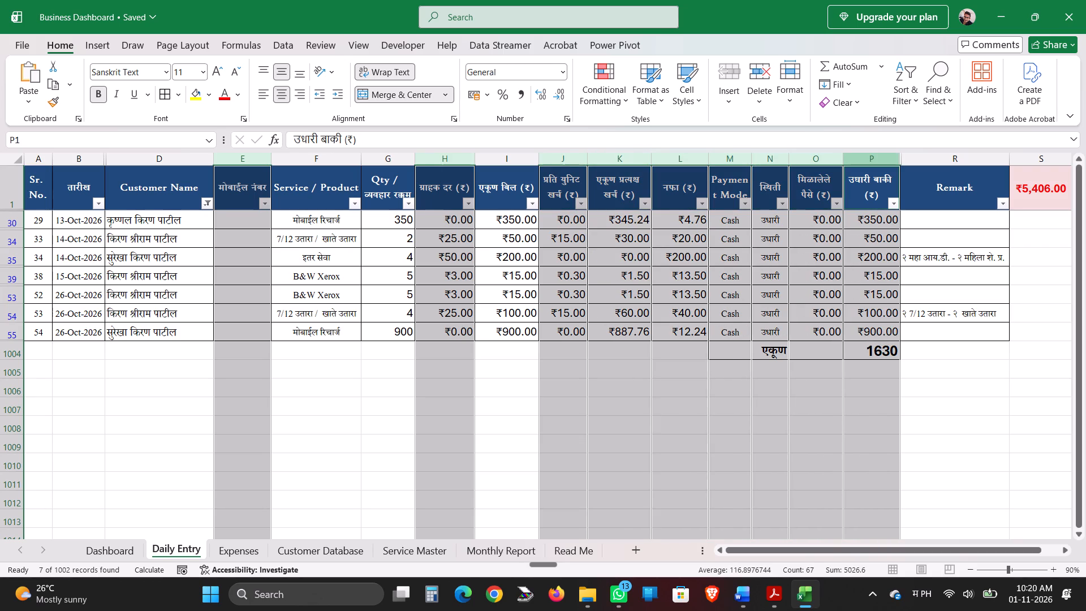
right_click(463, 175)
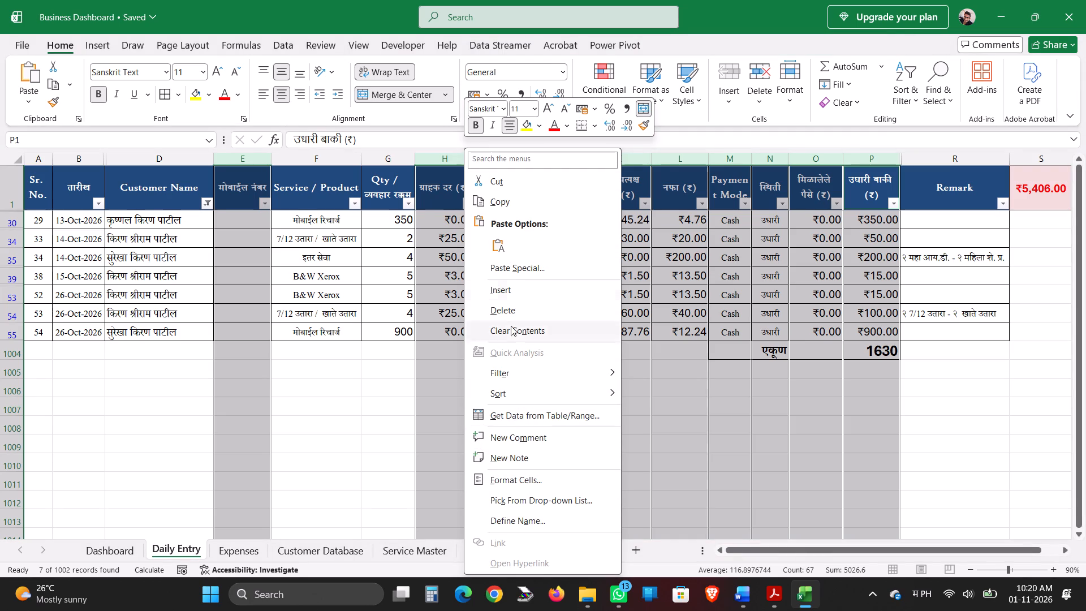
right_click(434, 179)
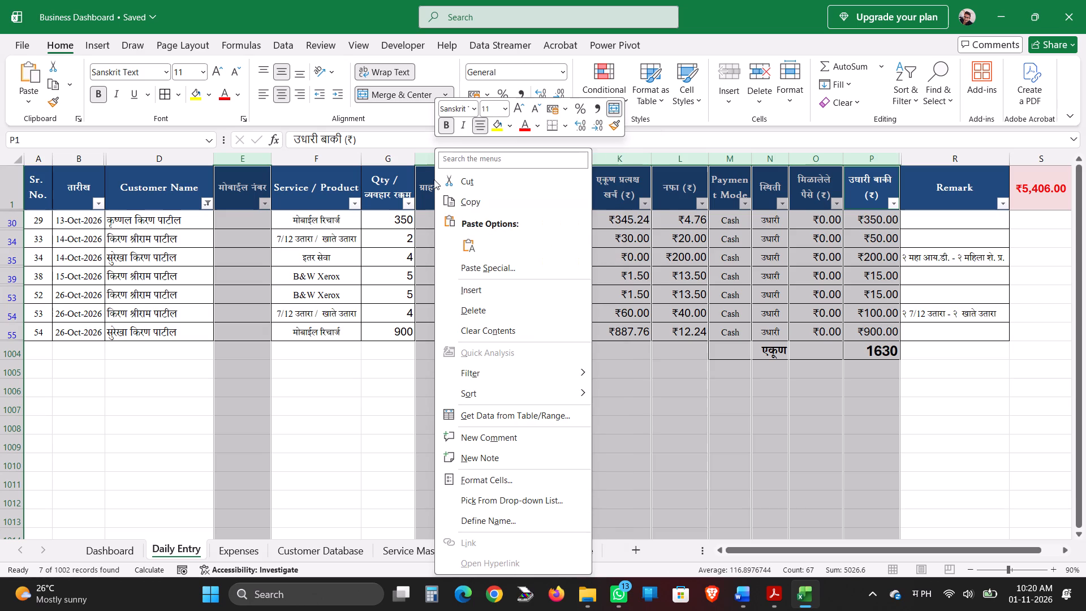
right_click(776, 155)
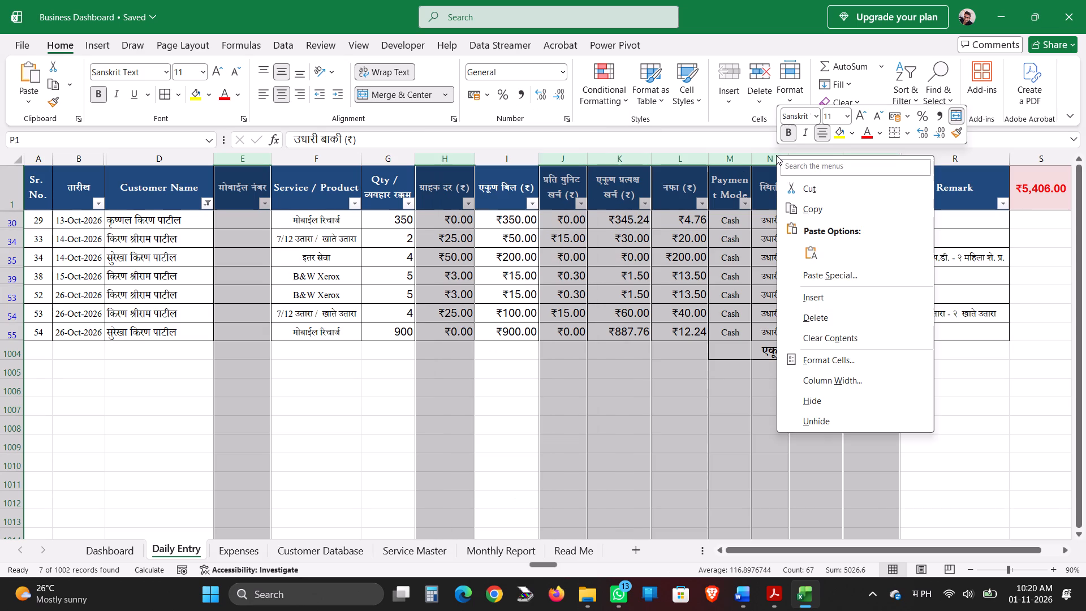
left_click(809, 410)
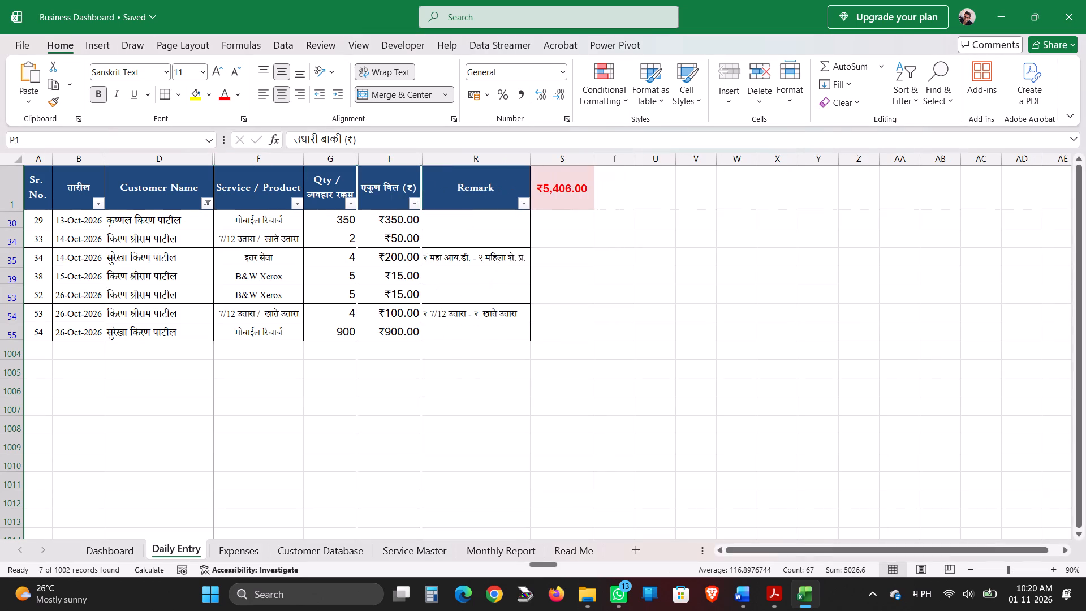
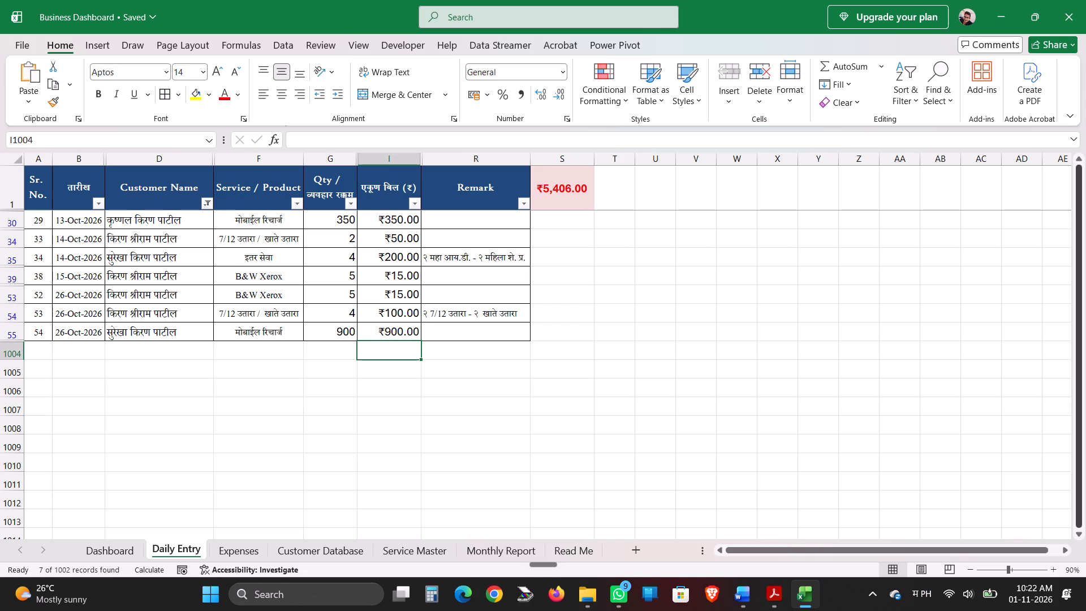
Merge and center cells F1004 and G1004 directly below the last filtered entry.
left_click(432, 311)
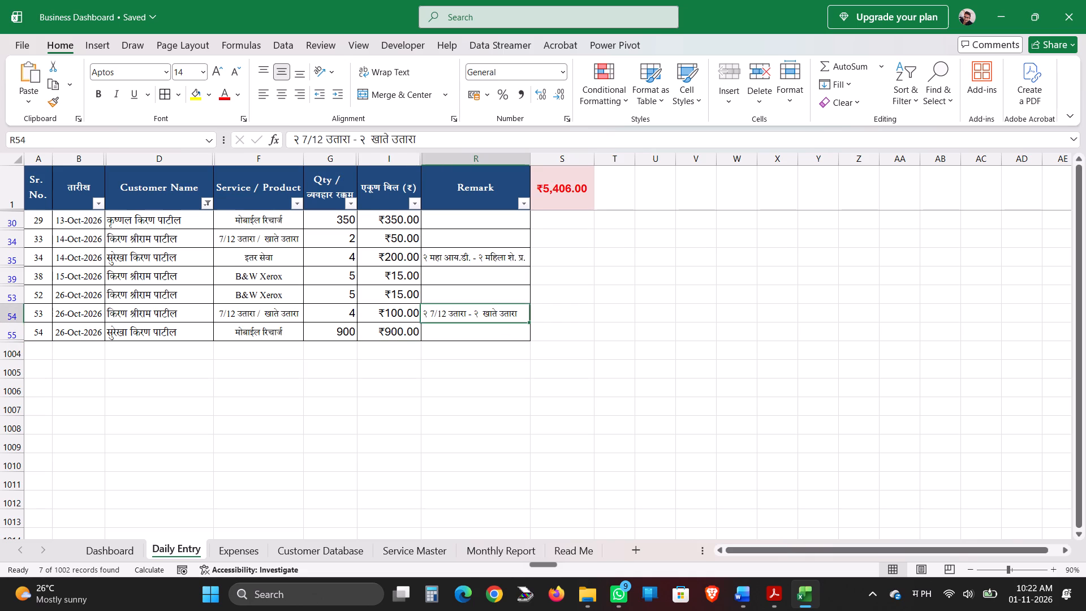
left_click_drag(321, 356, 277, 358)
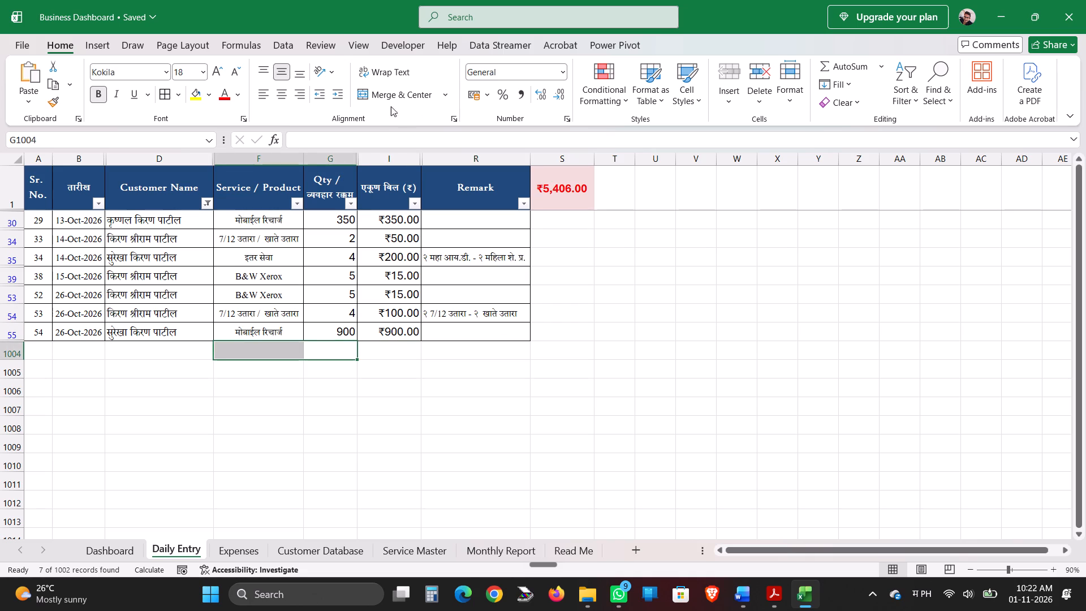
left_click(383, 101)
Insert an AutoSum subtotal of the एकूण बिल (₹) column, =SUBTOTAL(9,I2:I1003), in cell I1004.
left_click(401, 345)
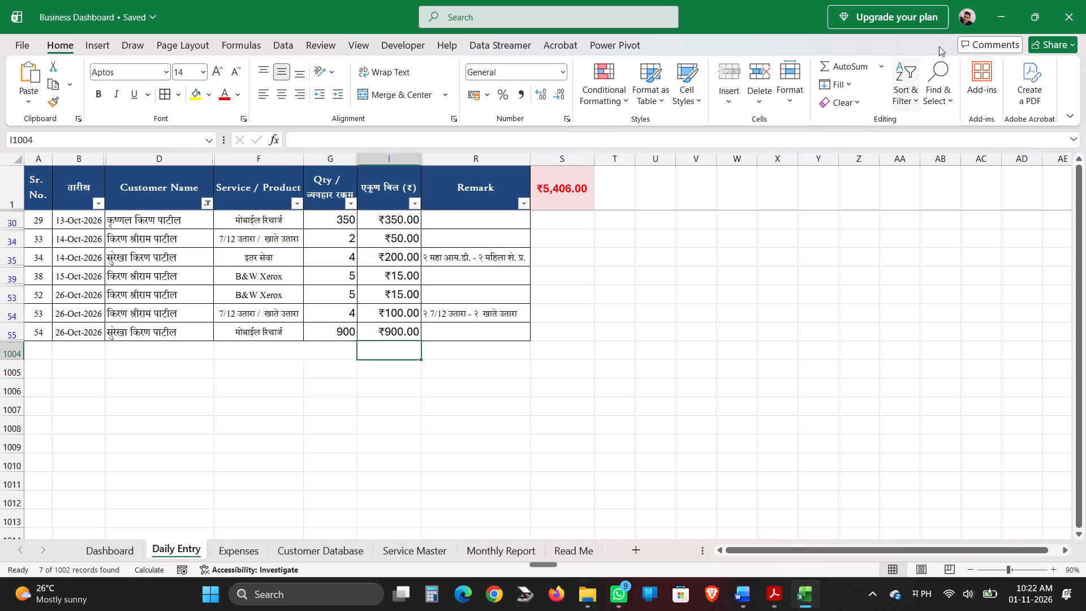
left_click(847, 68)
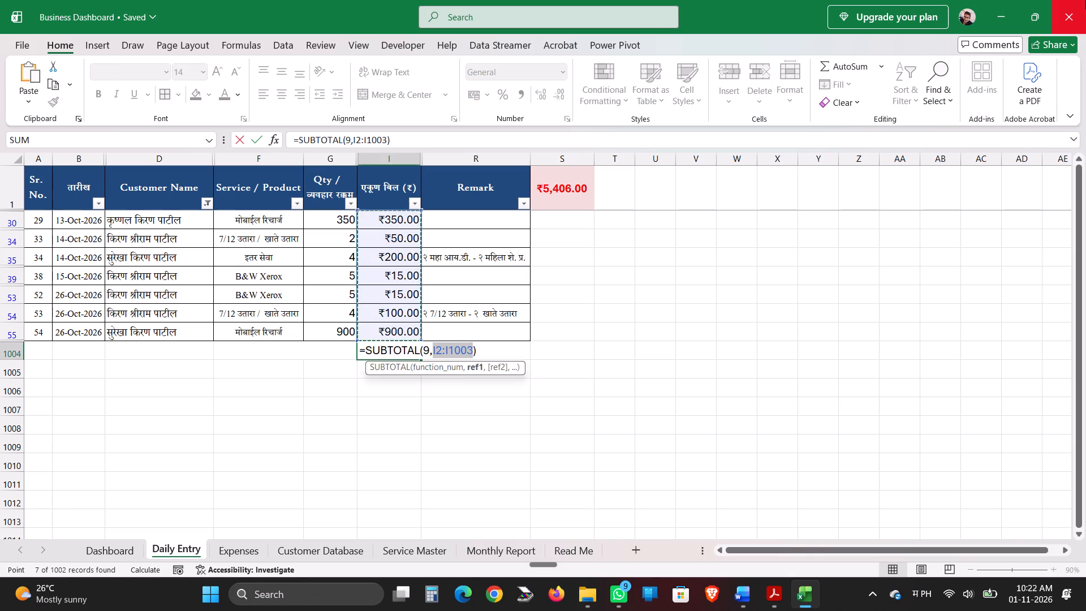
key("Return")
Enter the label "एकूण" in the merged cell F1004 using Marathi Phonetic input.
left_click(316, 348)
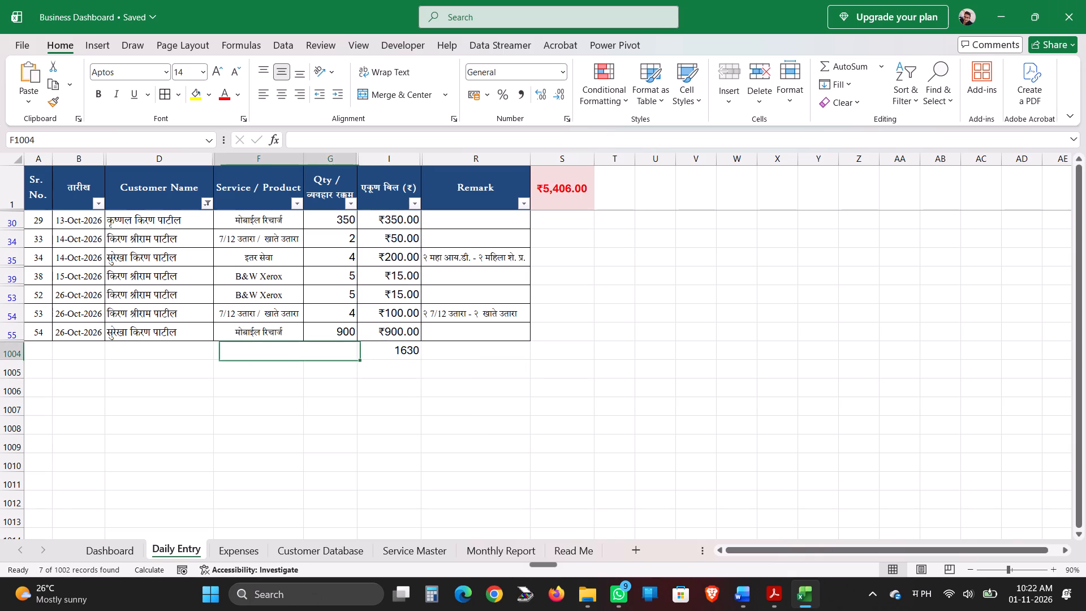
type("Ekun")
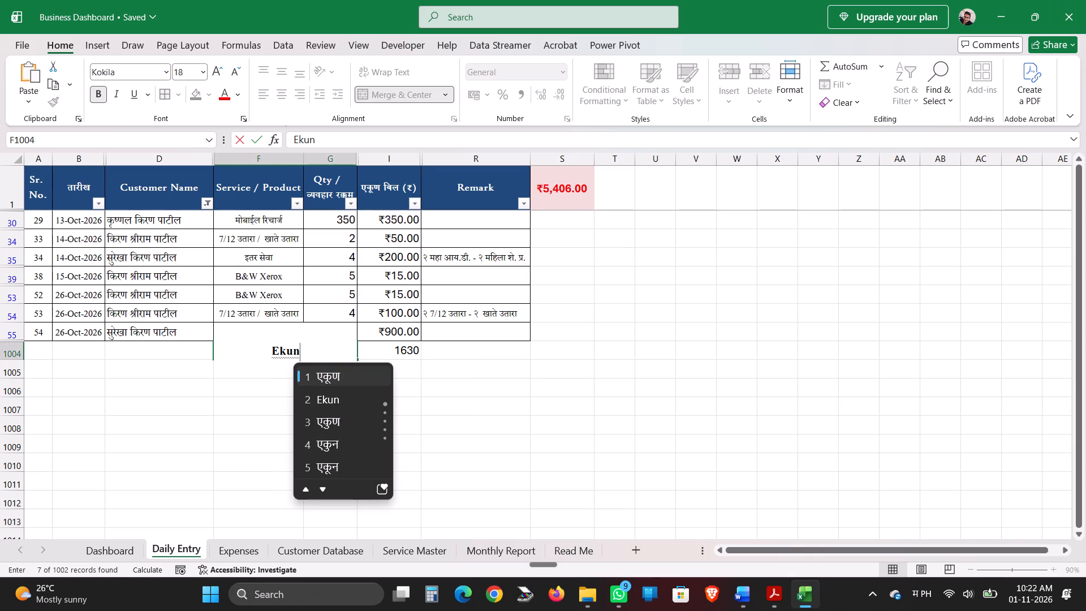
key("Return")
key("Return")
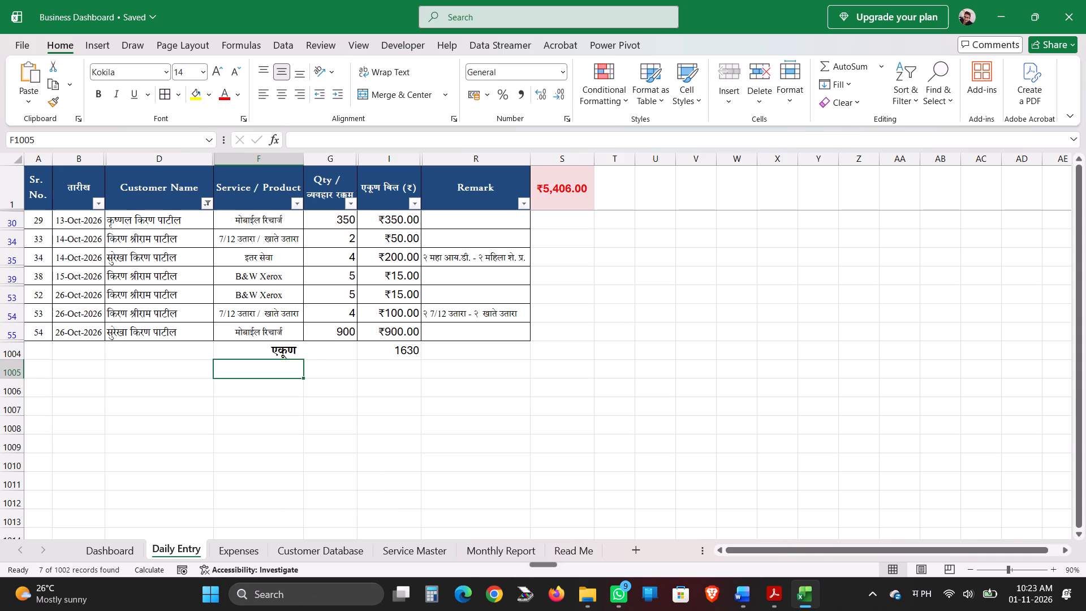
Make both the total label and the amount in F1004:I1004 bold.
left_click_drag(316, 348, 382, 352)
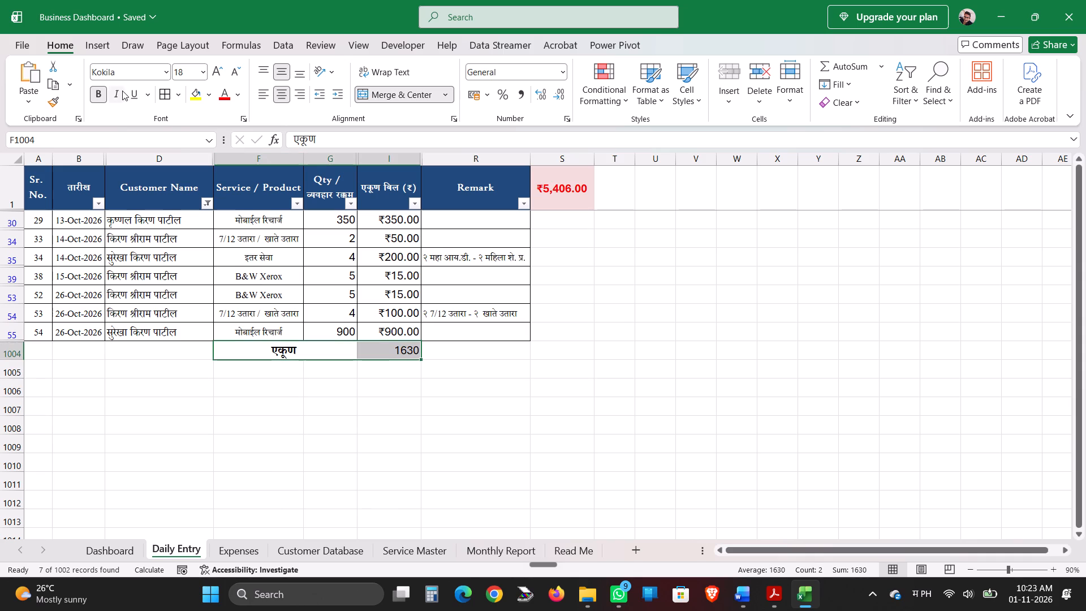
left_click(100, 94)
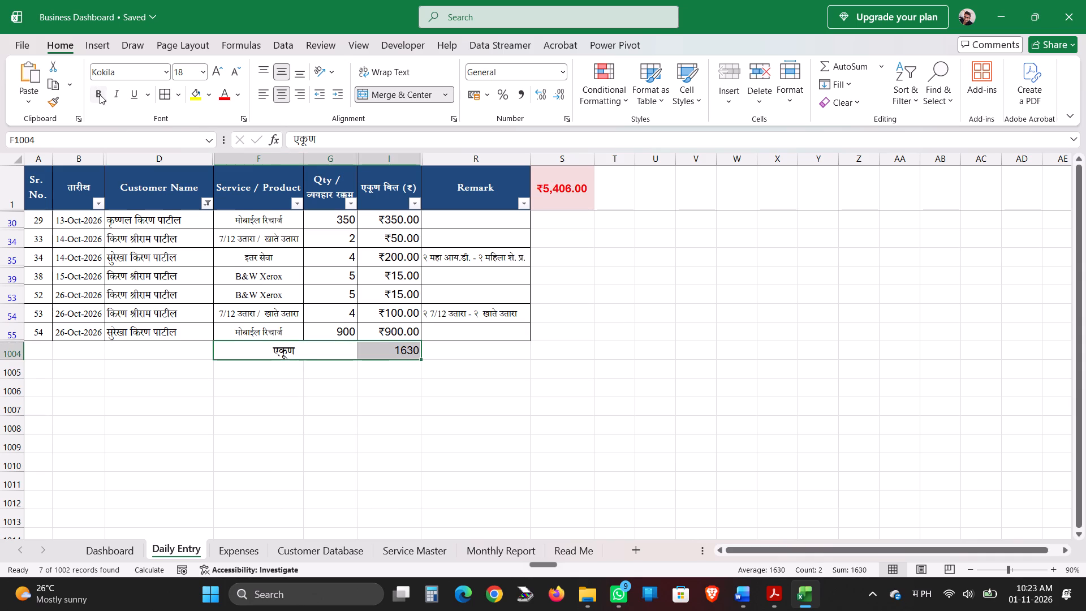
left_click(100, 94)
left_click(286, 397)
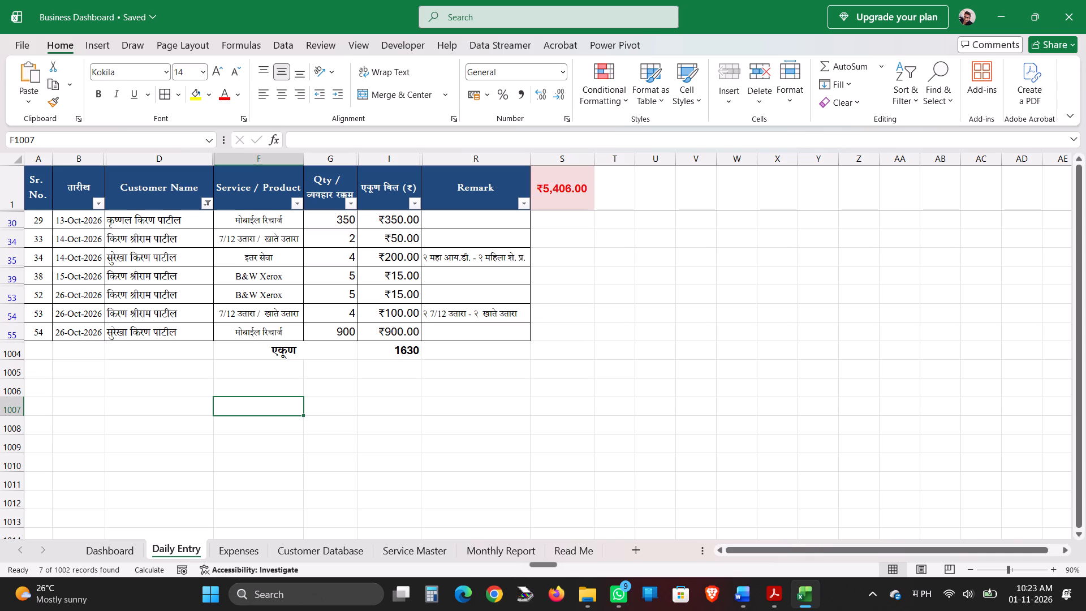
Capture a screen snip of the statement from the header row through the total row, columns A to R.
key("Print")
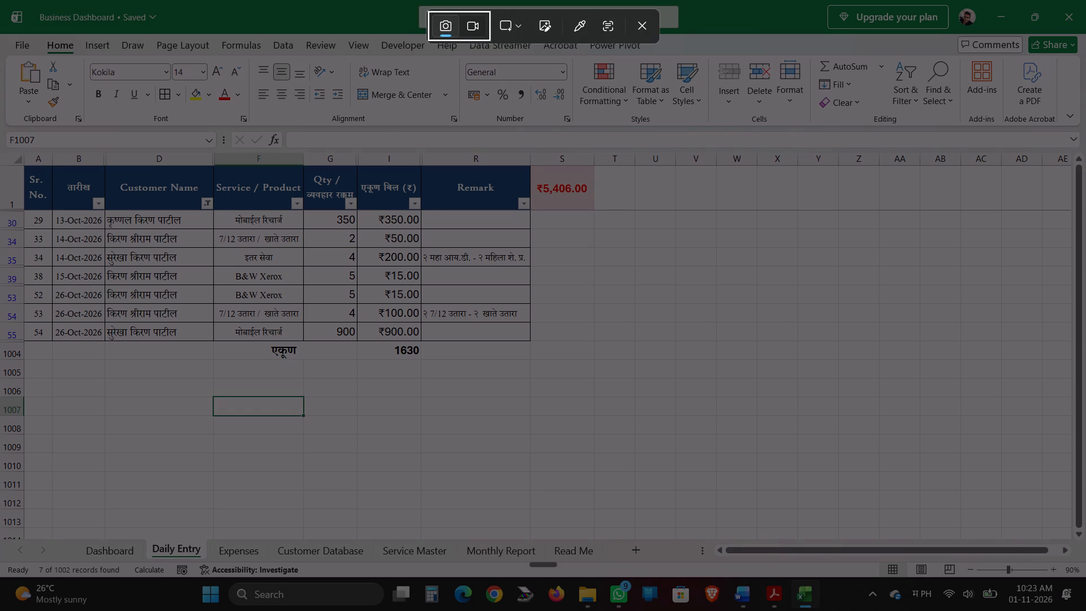
left_click_drag(24, 165, 527, 359)
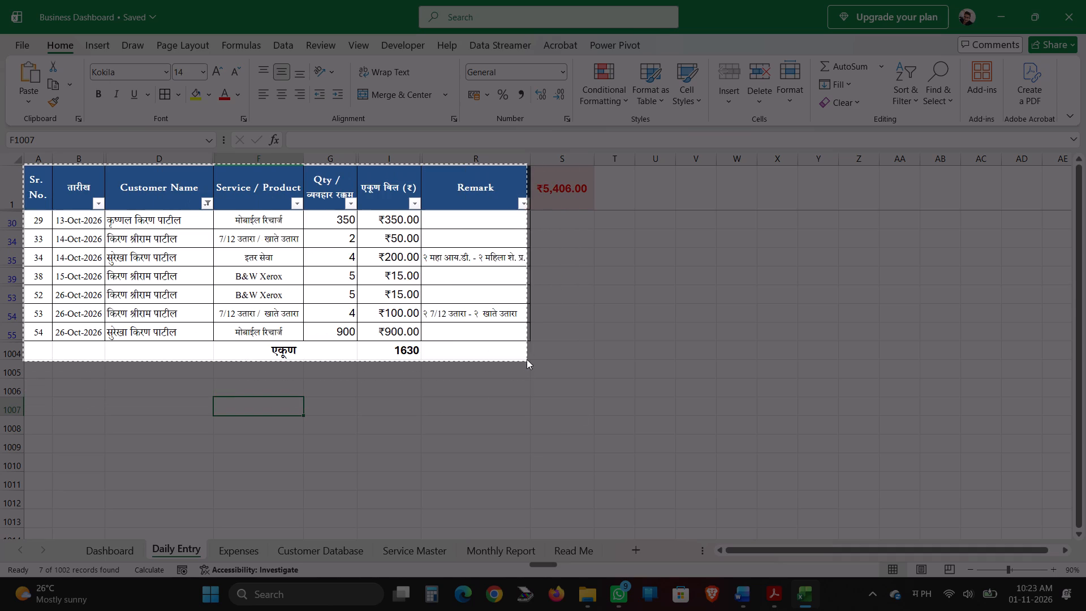
left_click_drag(527, 359, 531, 362)
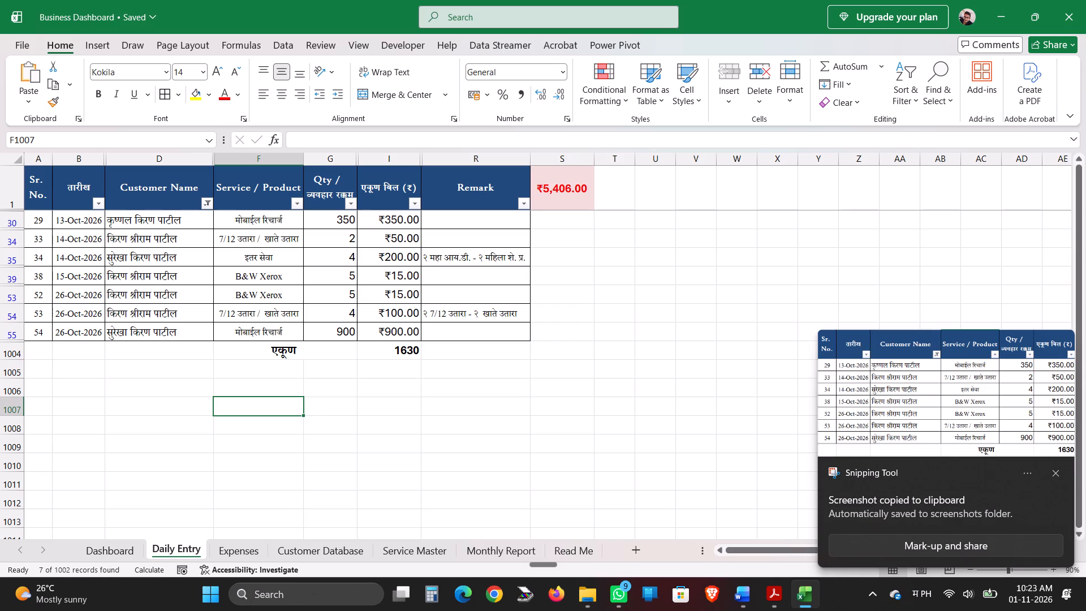
Switch to English input and enter "ATM Withdrawal" in D1006 with the amount 20000 in F1006.
left_click(228, 393)
left_click(154, 393)
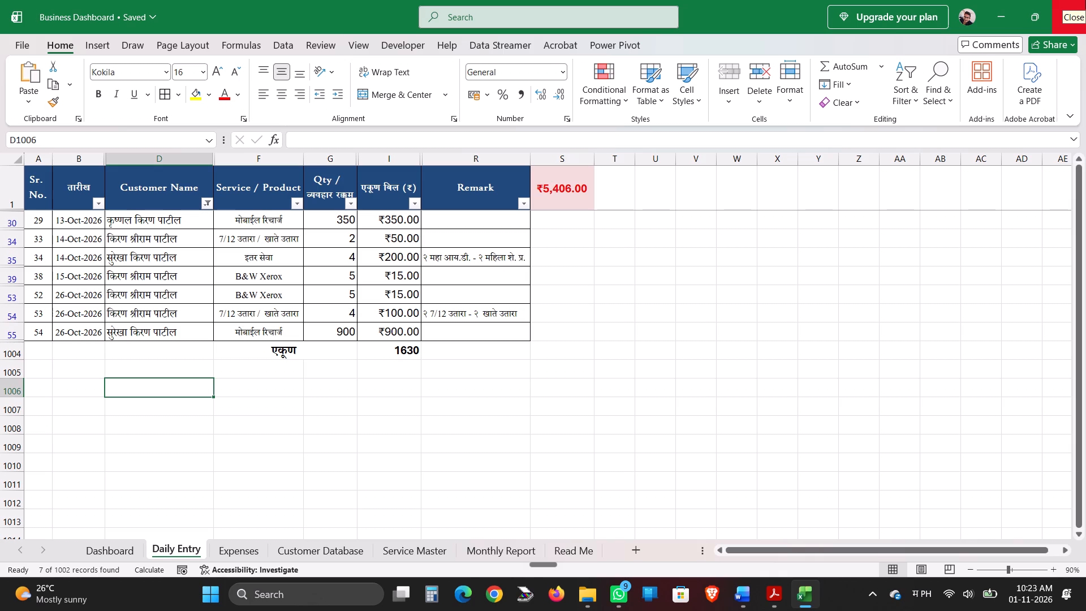
key("shift+a")
key("Insert")
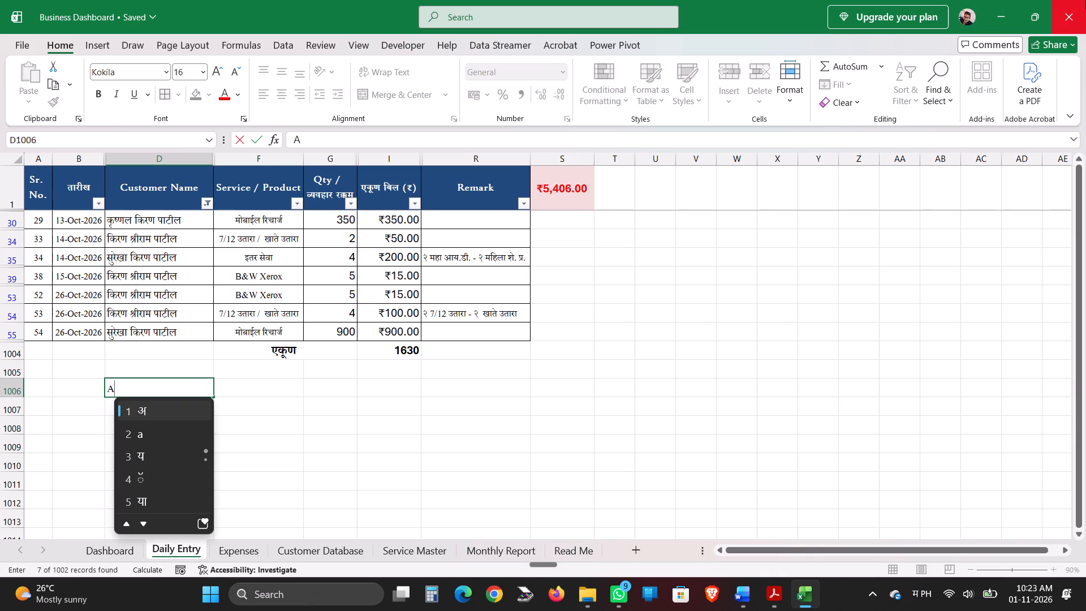
key("Insert")
key("BackSpace")
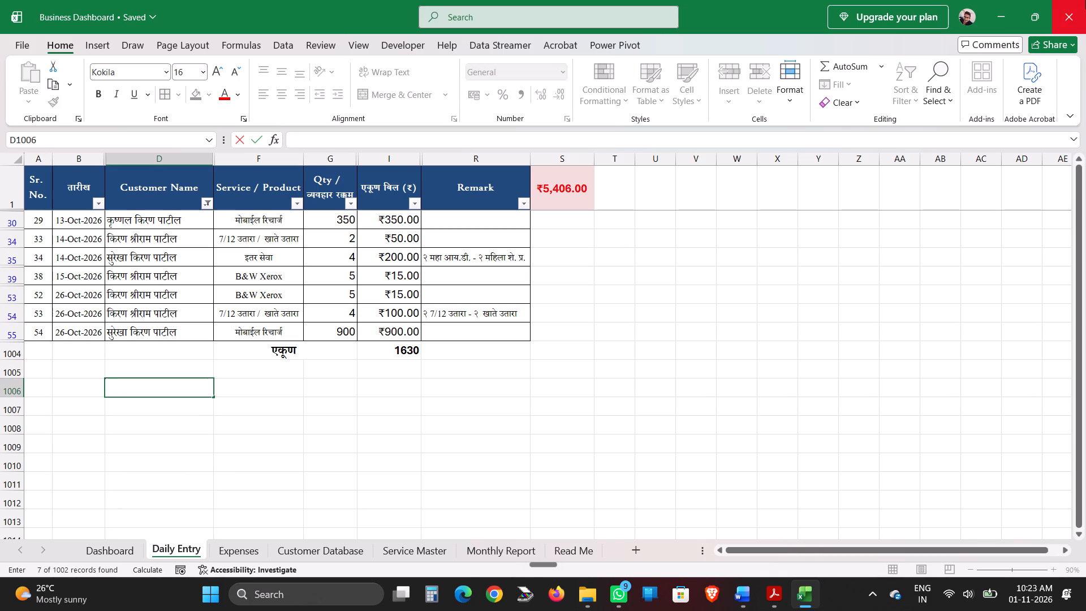
type("At")
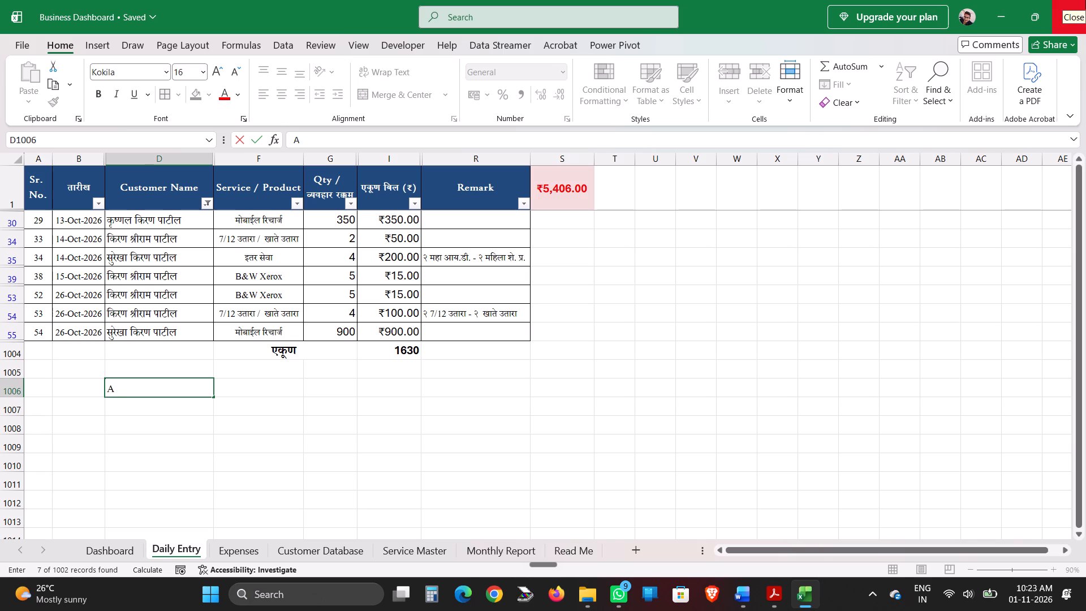
key("BackSpace")
type("TM")
key("space")
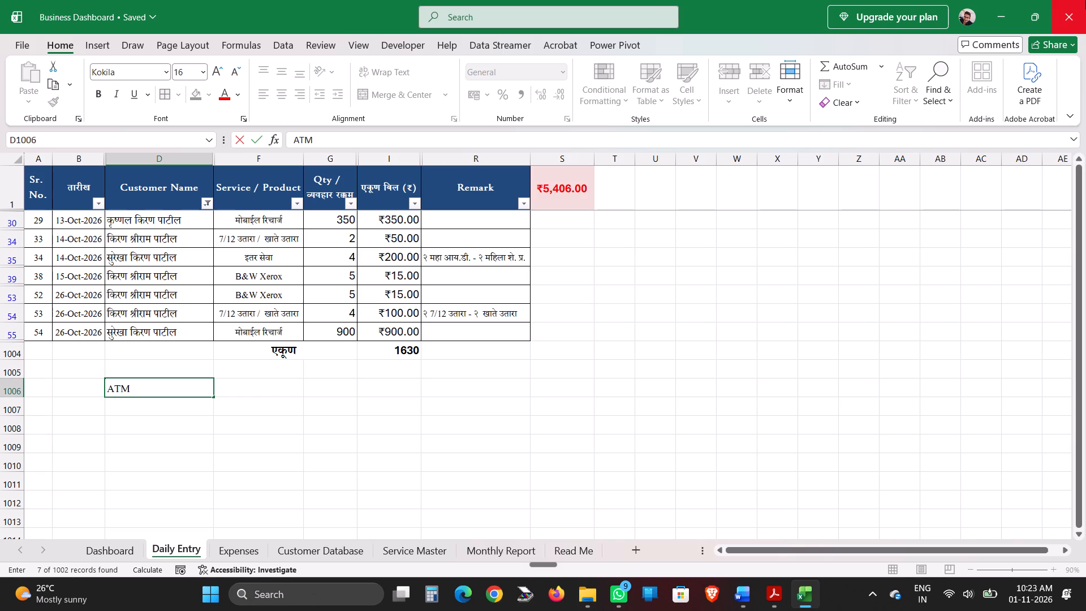
key("shift+w")
type("ith")
type("drawal")
key("Tab")
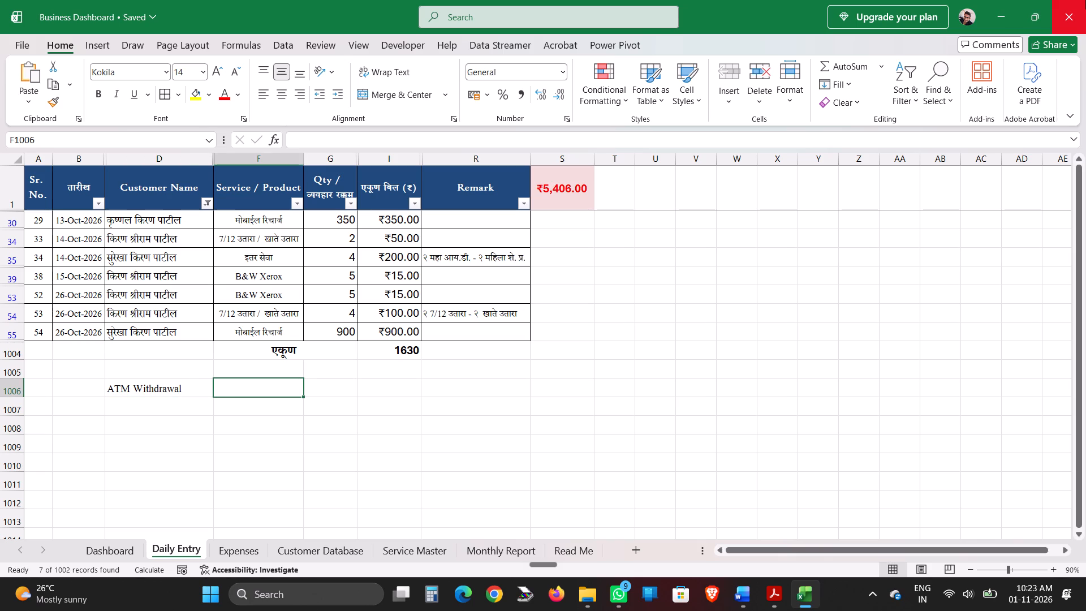
type("20000")
key("Return")
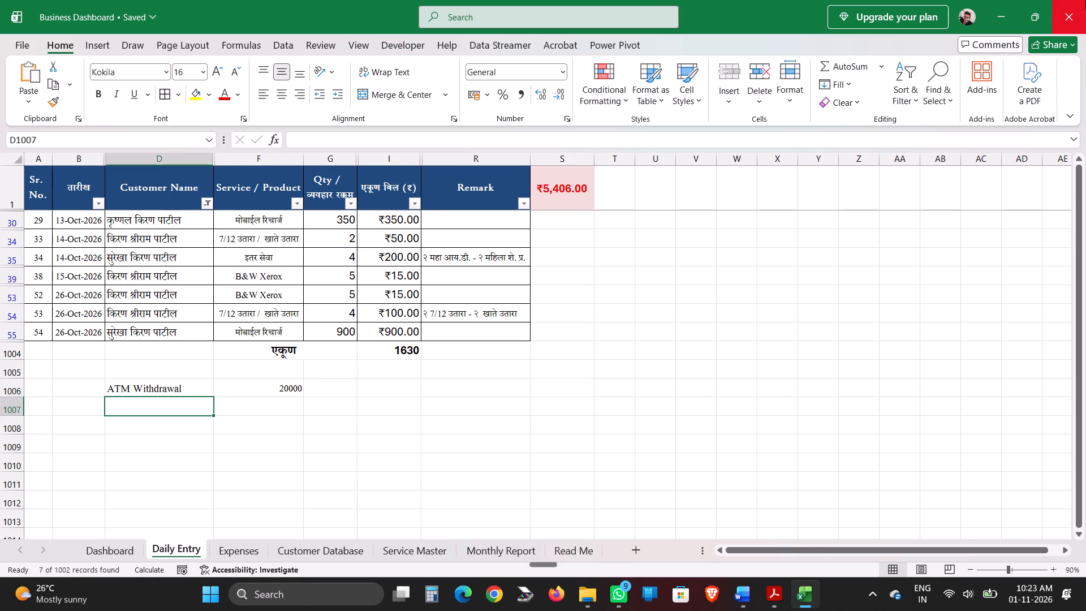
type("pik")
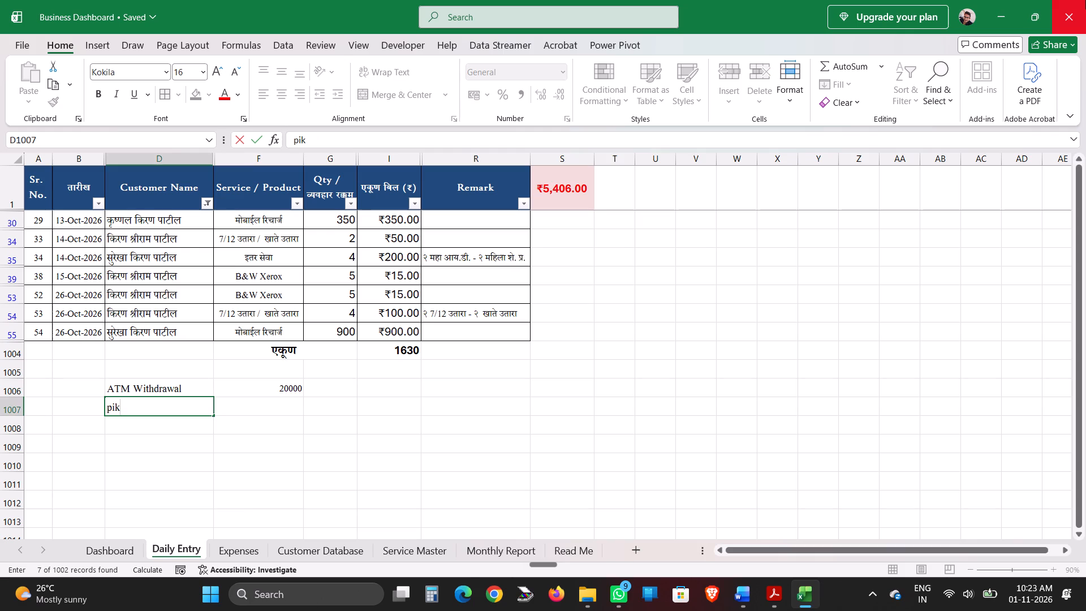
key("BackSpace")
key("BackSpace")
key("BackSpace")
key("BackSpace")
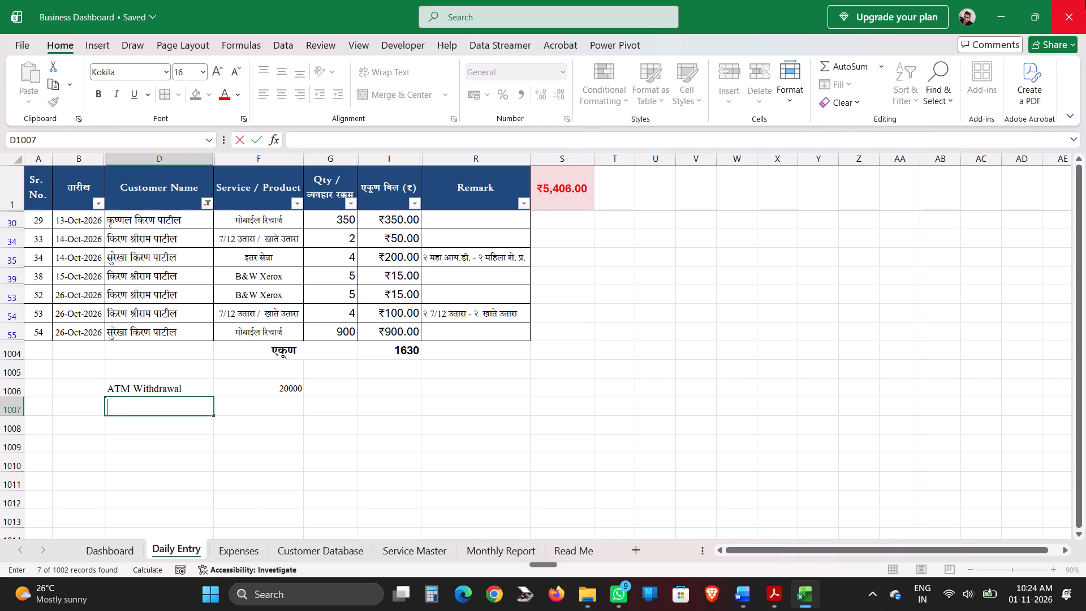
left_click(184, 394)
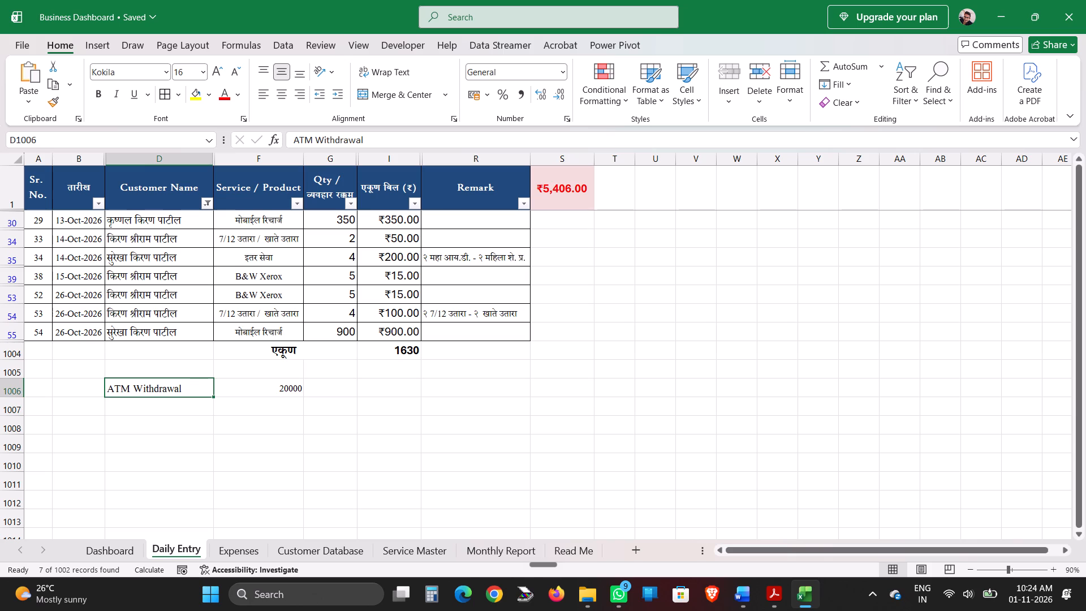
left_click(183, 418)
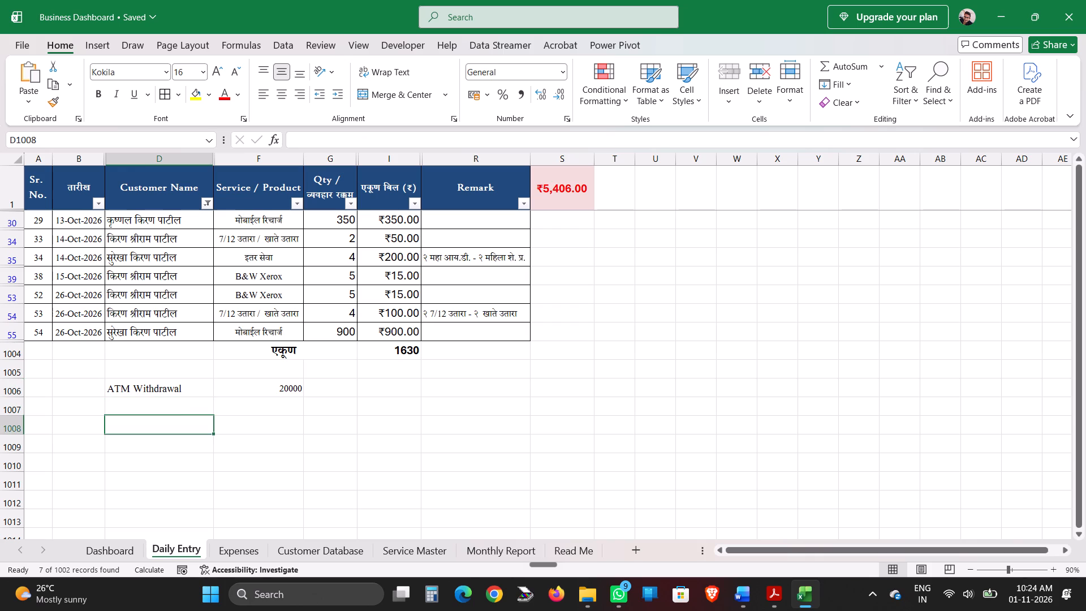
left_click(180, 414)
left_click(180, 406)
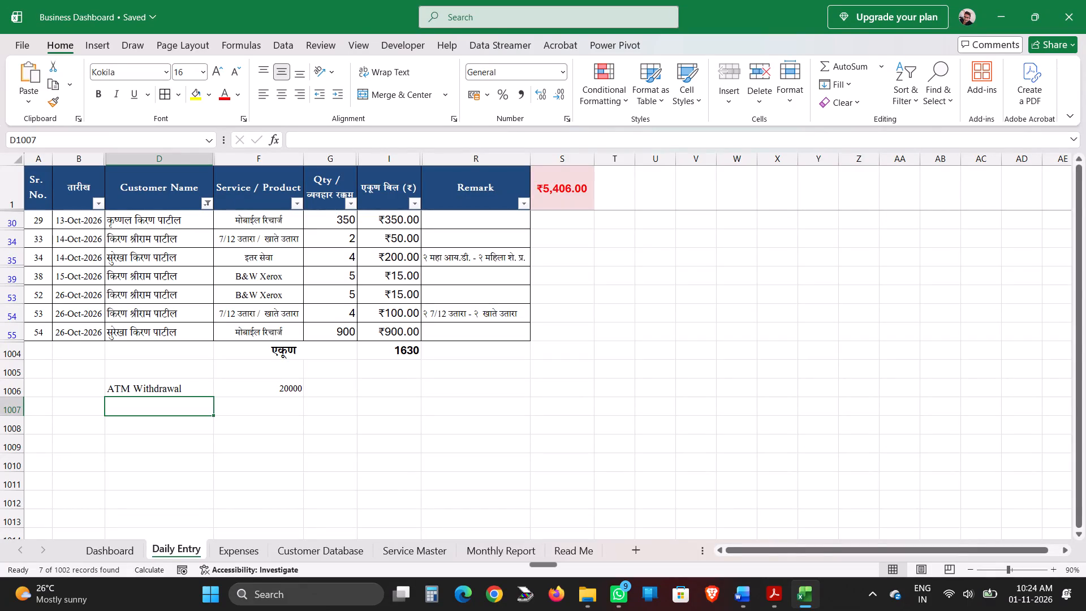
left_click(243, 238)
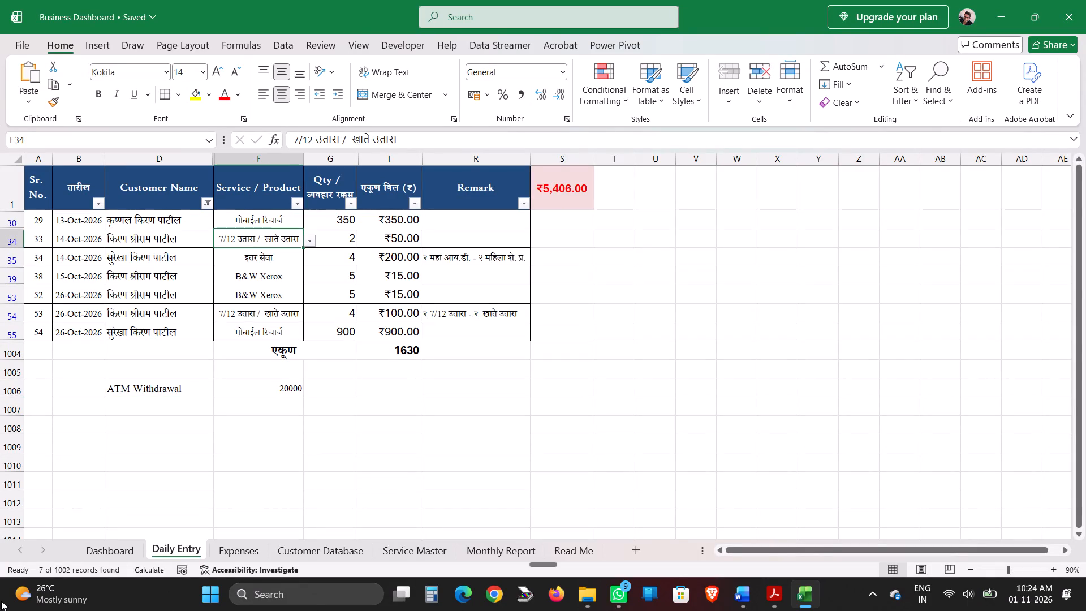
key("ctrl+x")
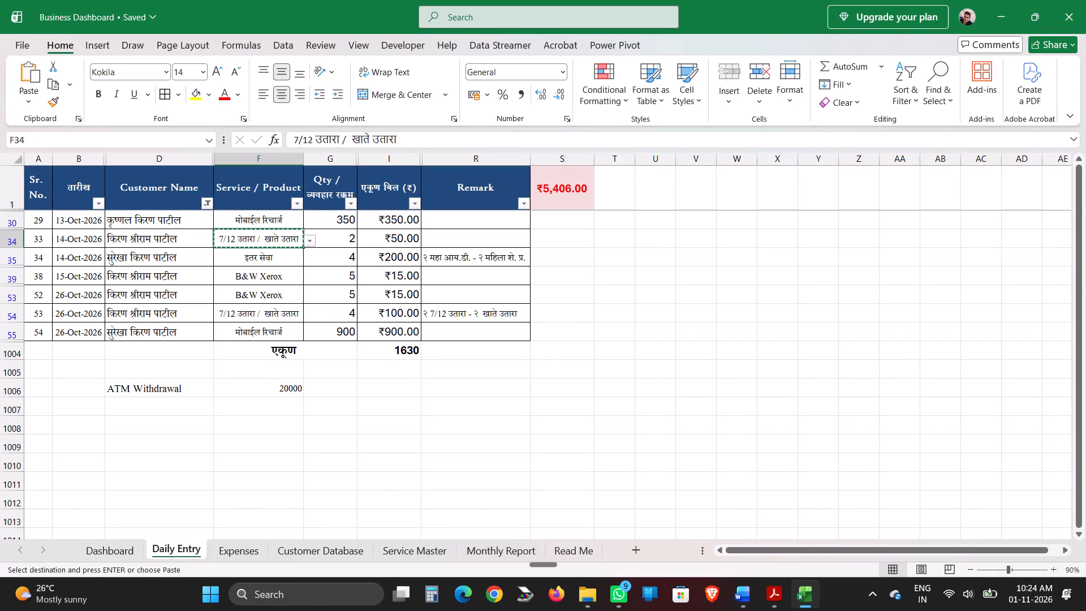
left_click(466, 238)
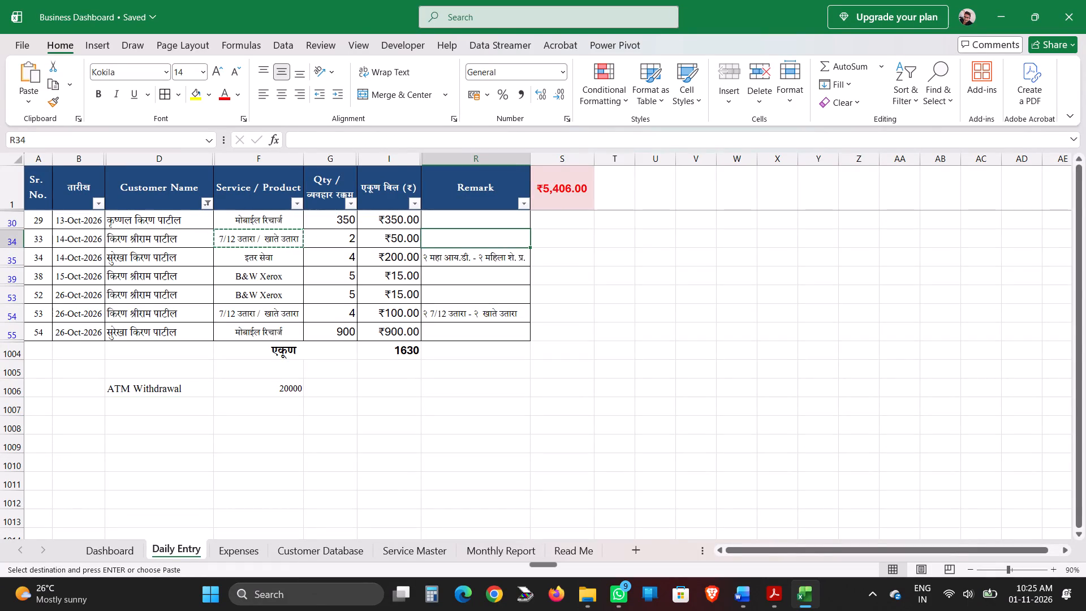
Copy the 7/12 उतारा remark from R54 into the Remark cell R34.
left_click(472, 311)
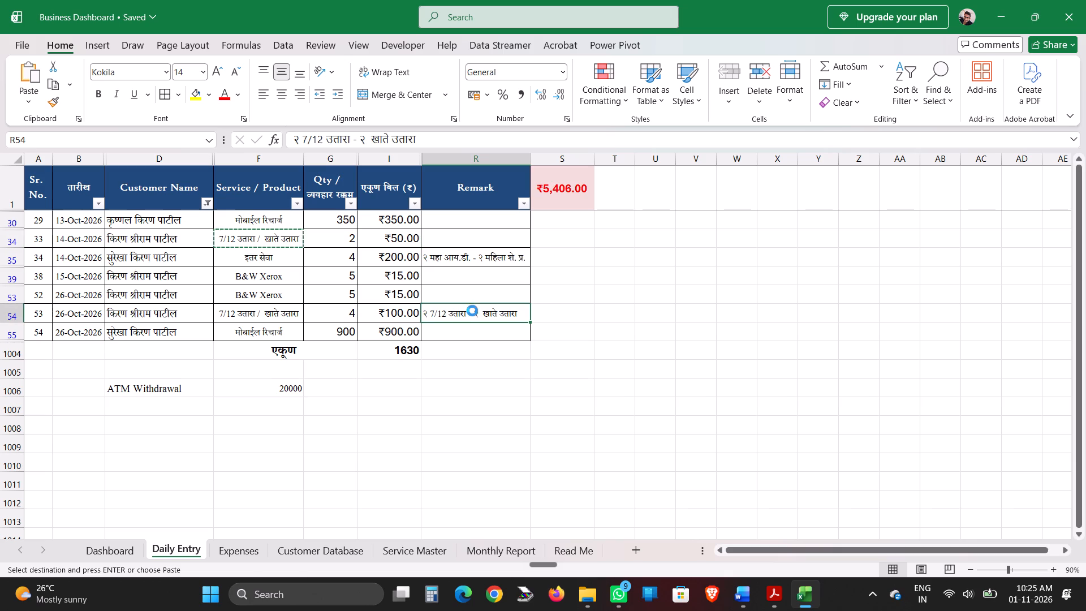
key("ctrl+c")
left_click(466, 234)
key("ctrl+v")
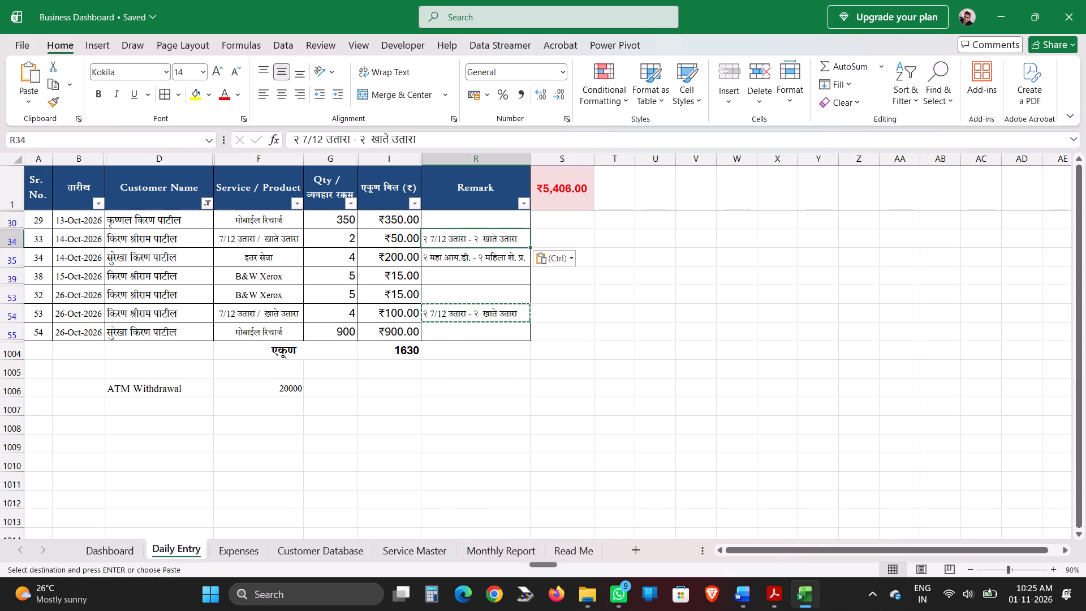
Change both quantities in the R34 remark to १ so it reads "१ 7/12 उतारा - १ खाते उतारा".
double_click(429, 239)
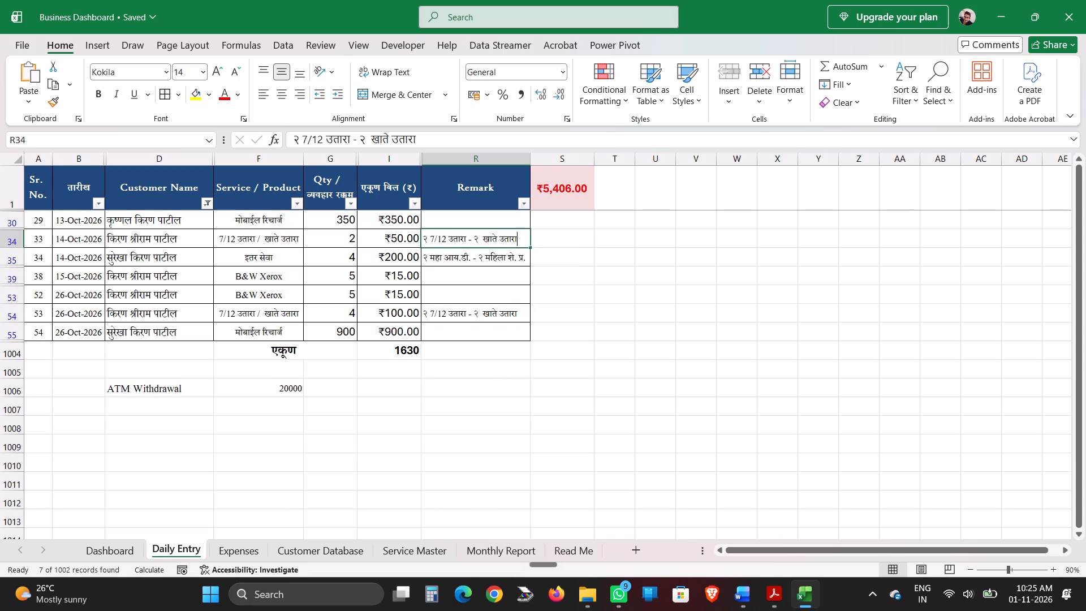
key("BackSpace")
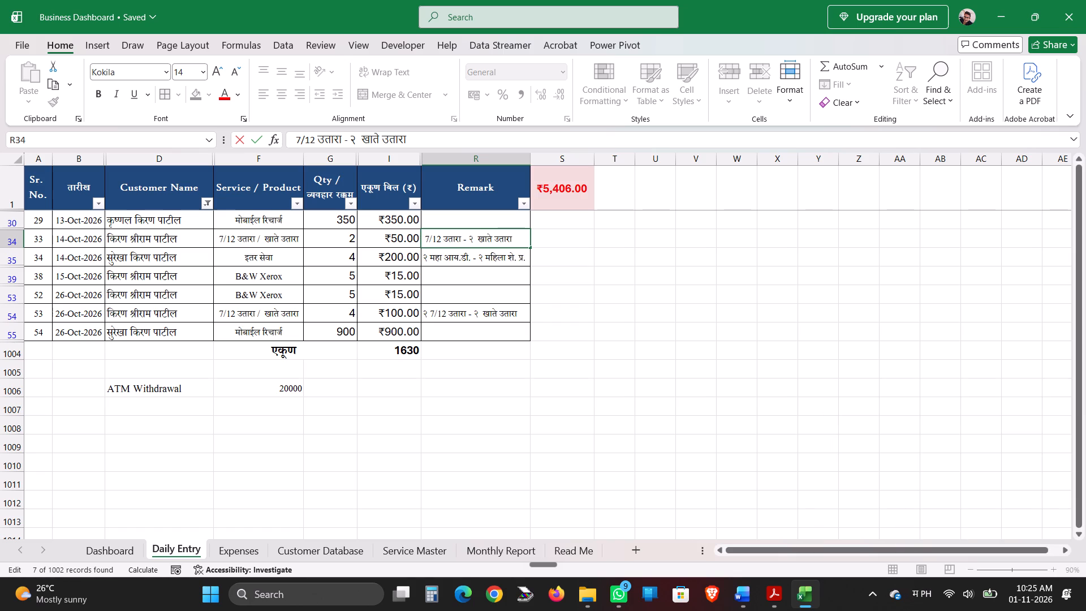
key("1")
key("Return")
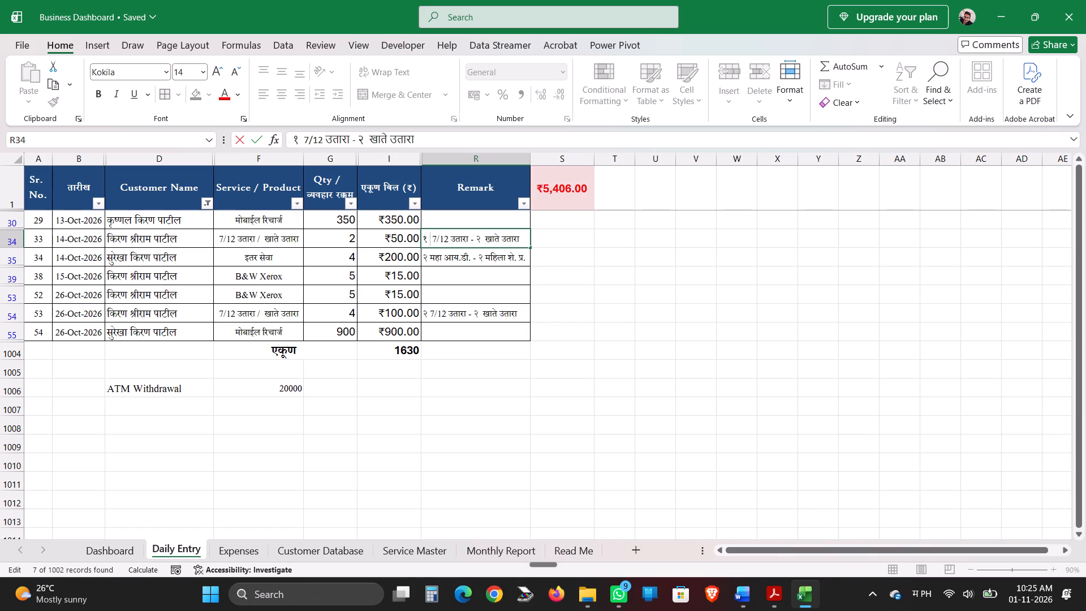
key("BackSpace")
key("Tab")
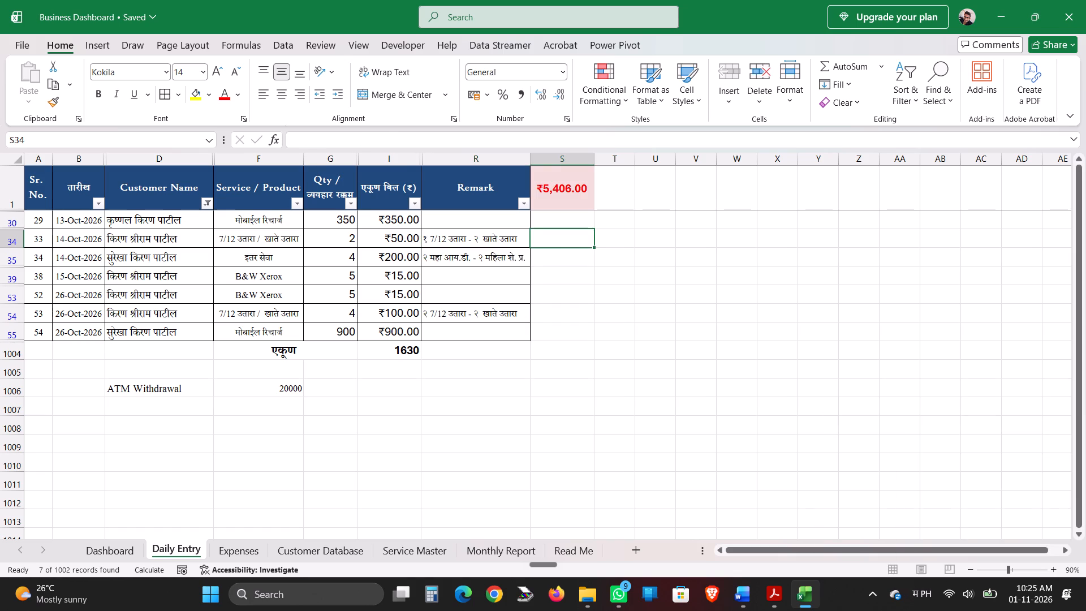
double_click(477, 233)
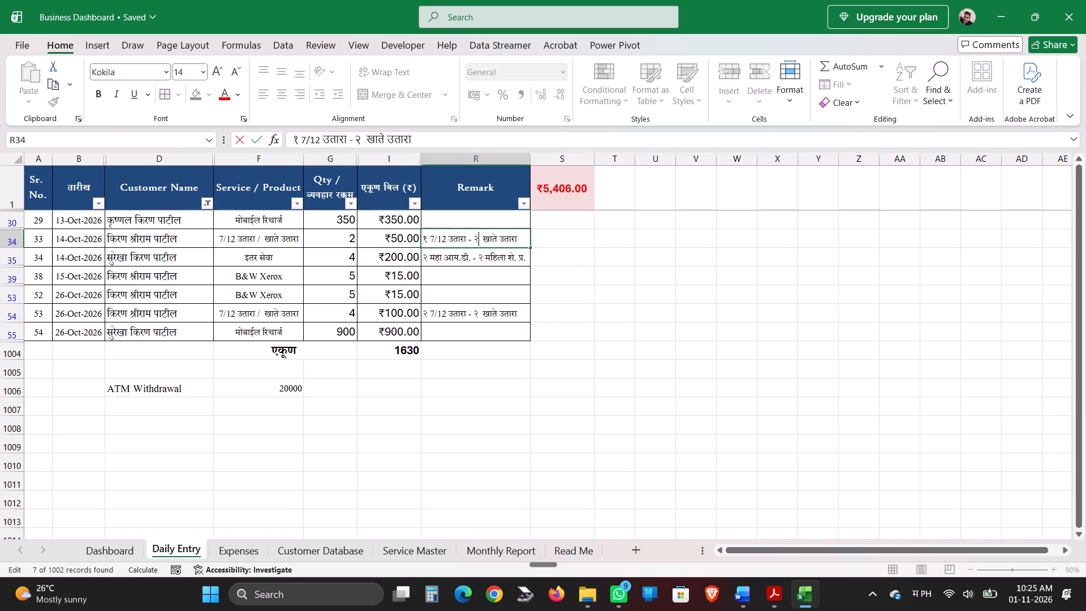
key("BackSpace")
key("1")
key("Return")
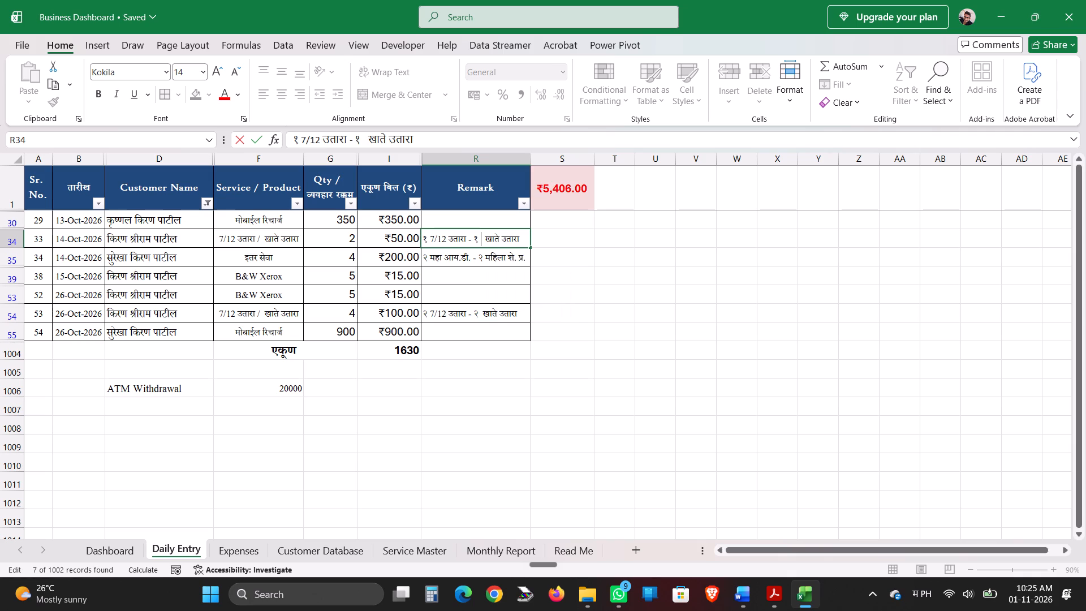
key("BackSpace")
left_click(550, 353)
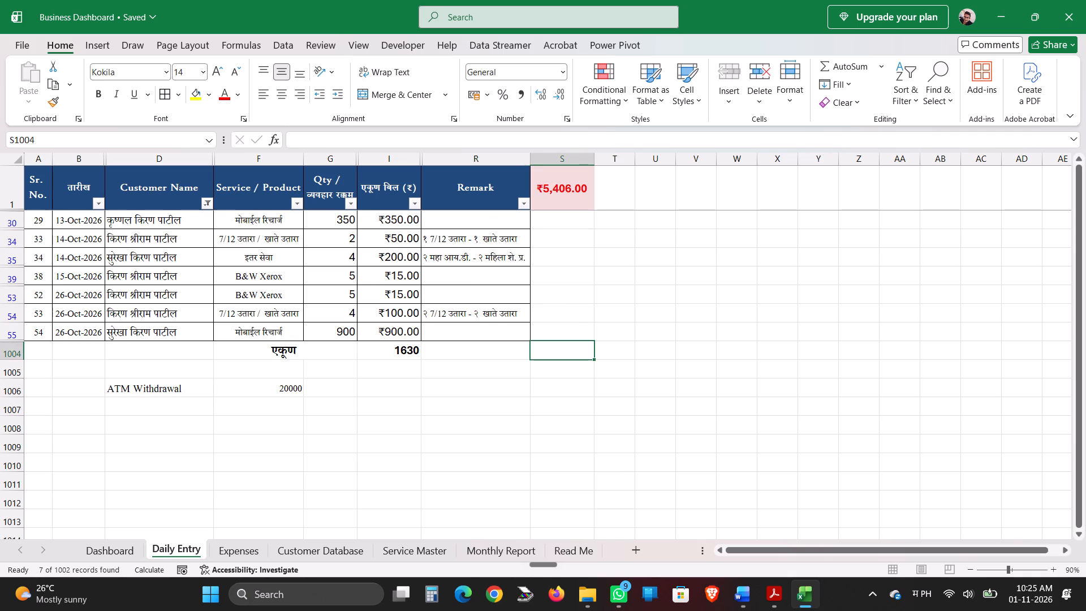
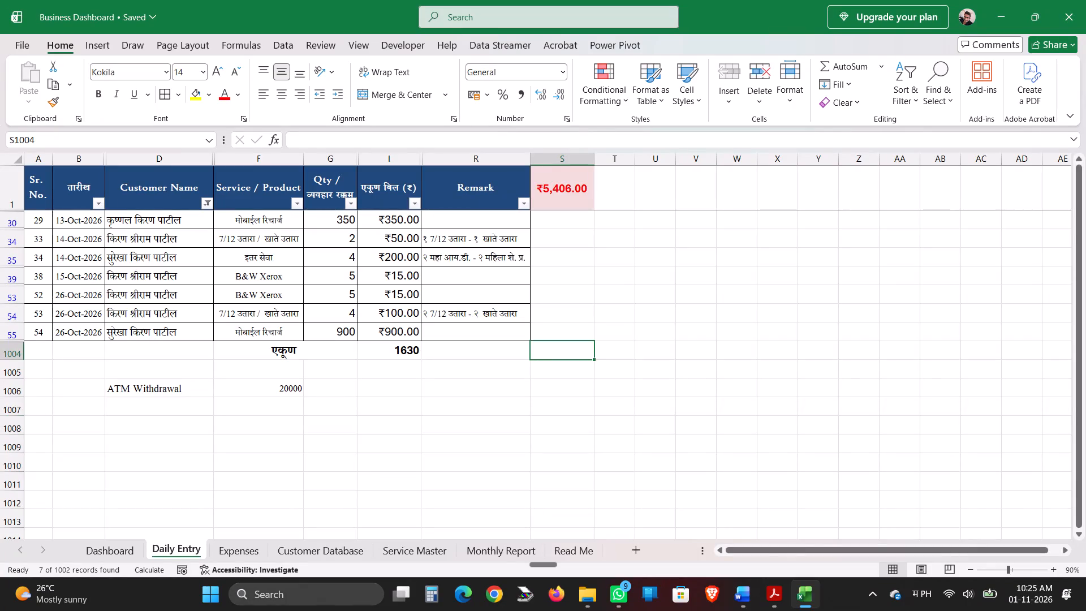
Enter the label पिकविमा in D1007, below the ATM Withdrawal line.
left_click(132, 414)
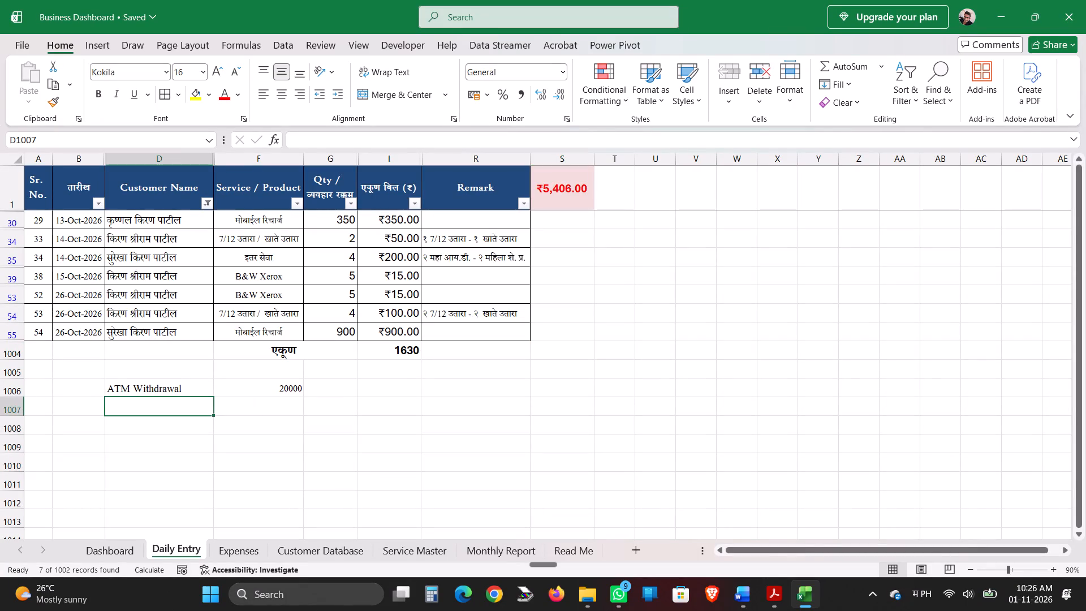
type("pik")
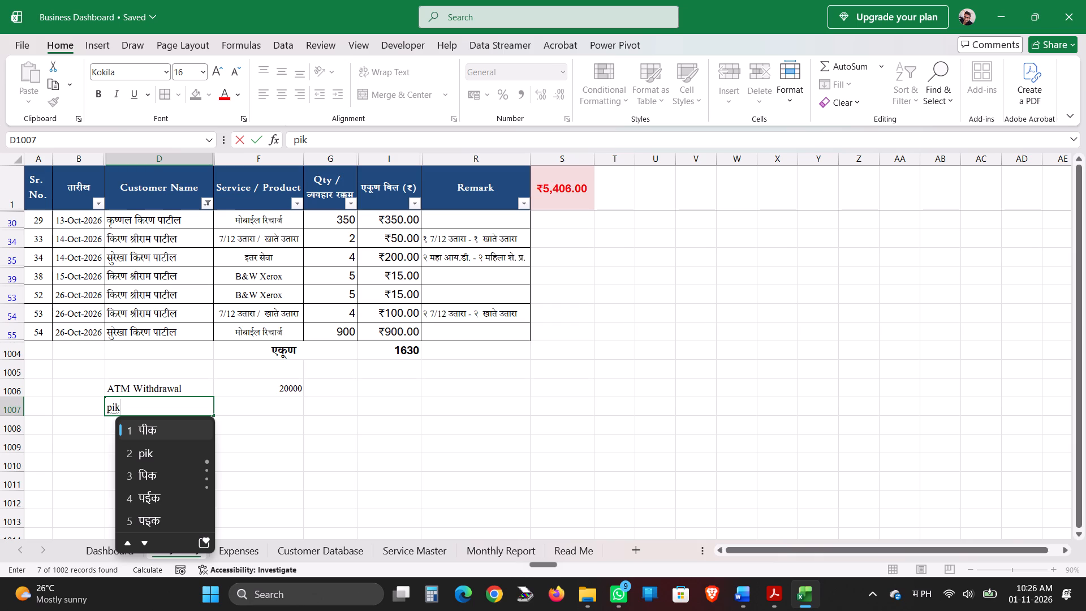
type("vima")
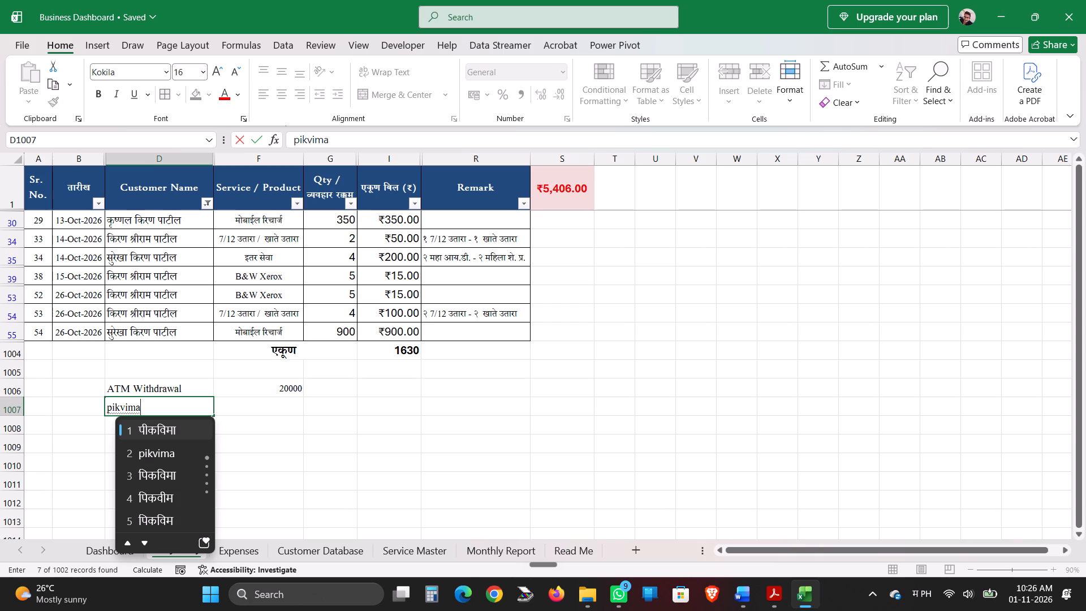
key("Down")
key("Down")
key("Down")
key("Up")
key("Tab")
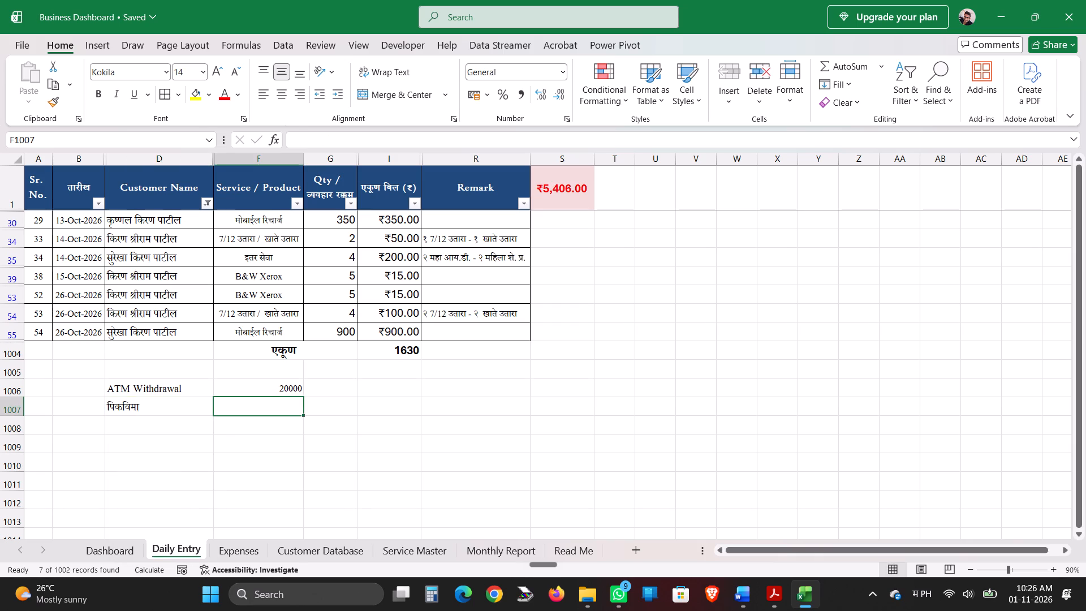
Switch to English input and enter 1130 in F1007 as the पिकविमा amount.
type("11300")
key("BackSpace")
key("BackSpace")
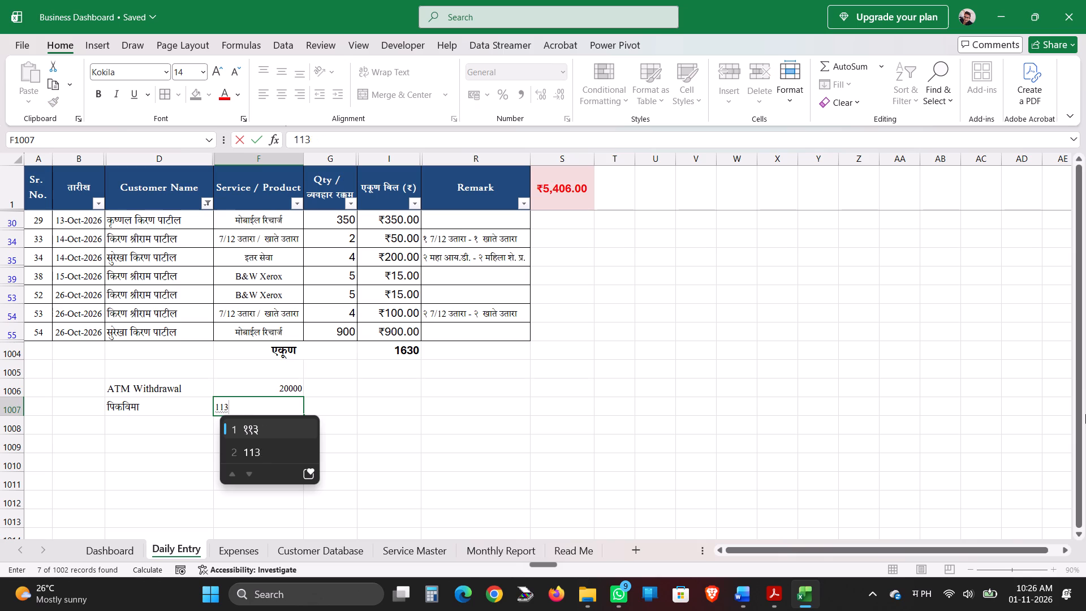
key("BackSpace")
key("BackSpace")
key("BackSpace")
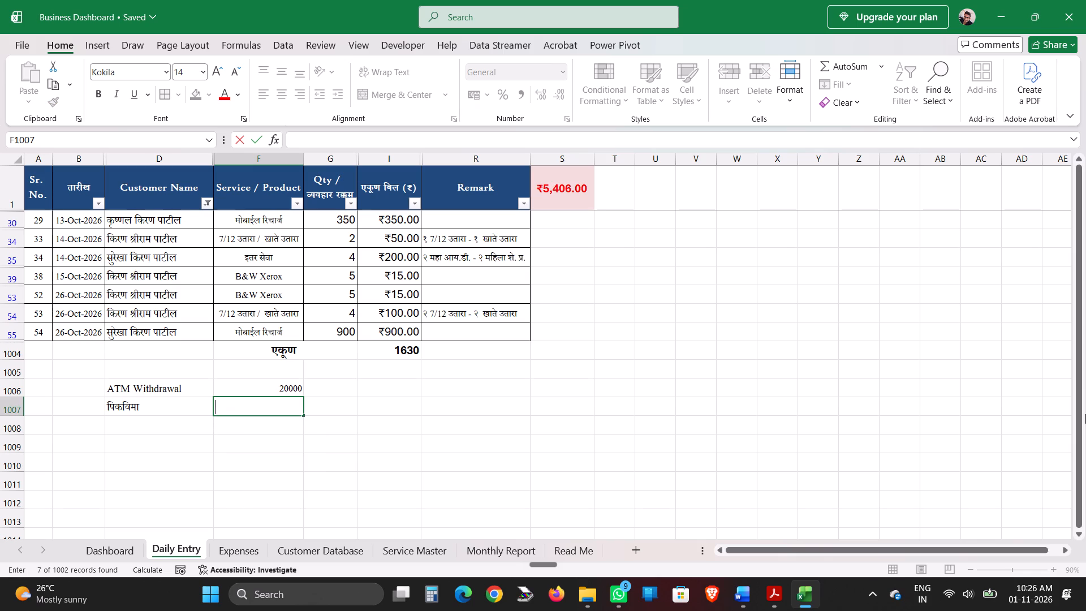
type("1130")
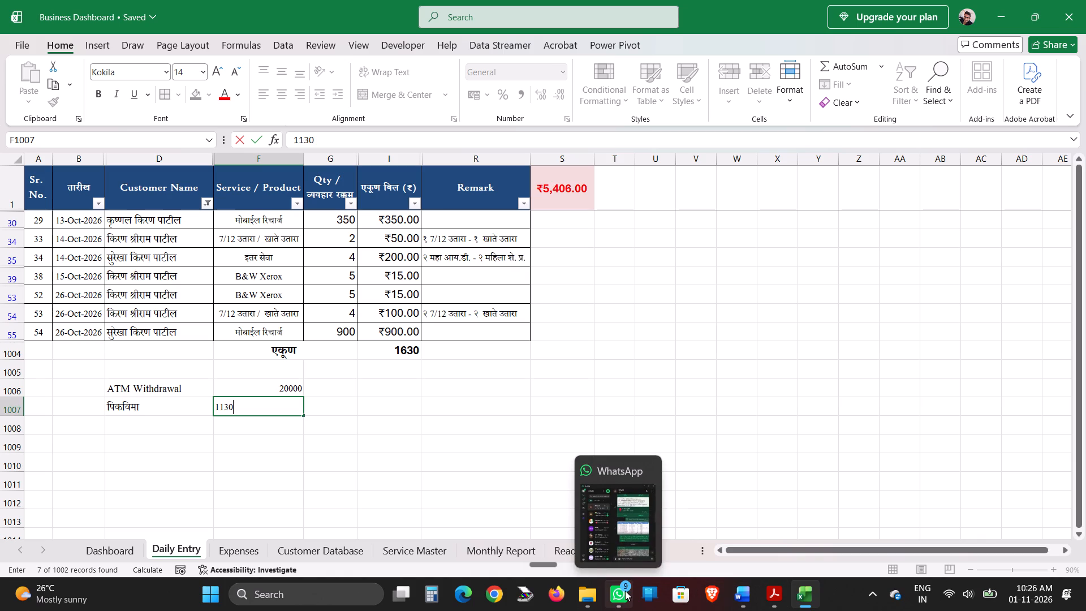
Open the fhalbaag workbook from the Desktop's falbag folder to check the farmer share and fee, and return to Daily Entry.
left_click(589, 594)
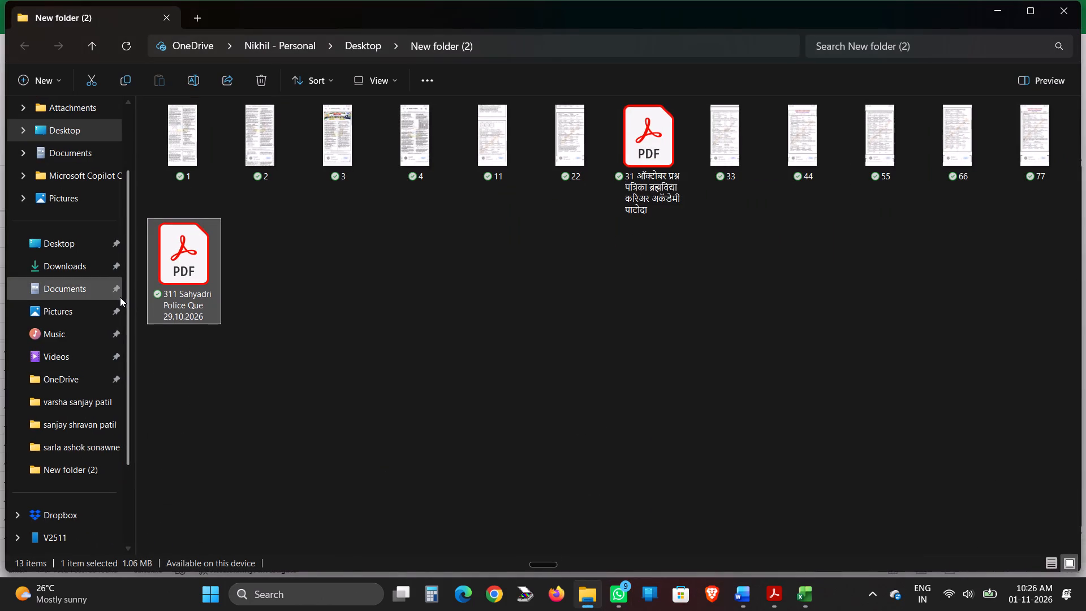
left_click(94, 463)
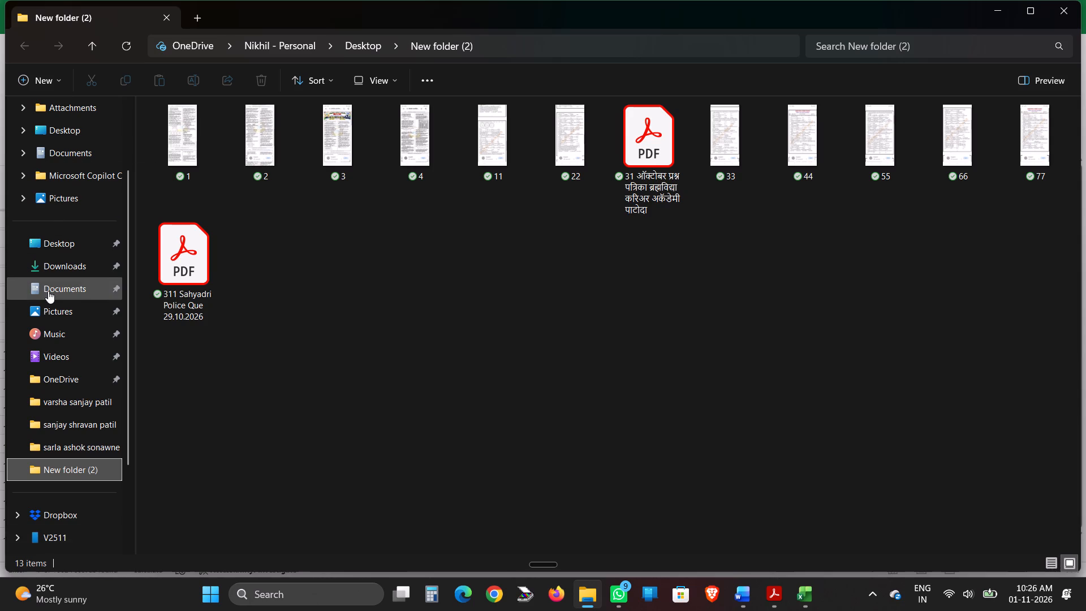
scroll(68, 339, "up", 5)
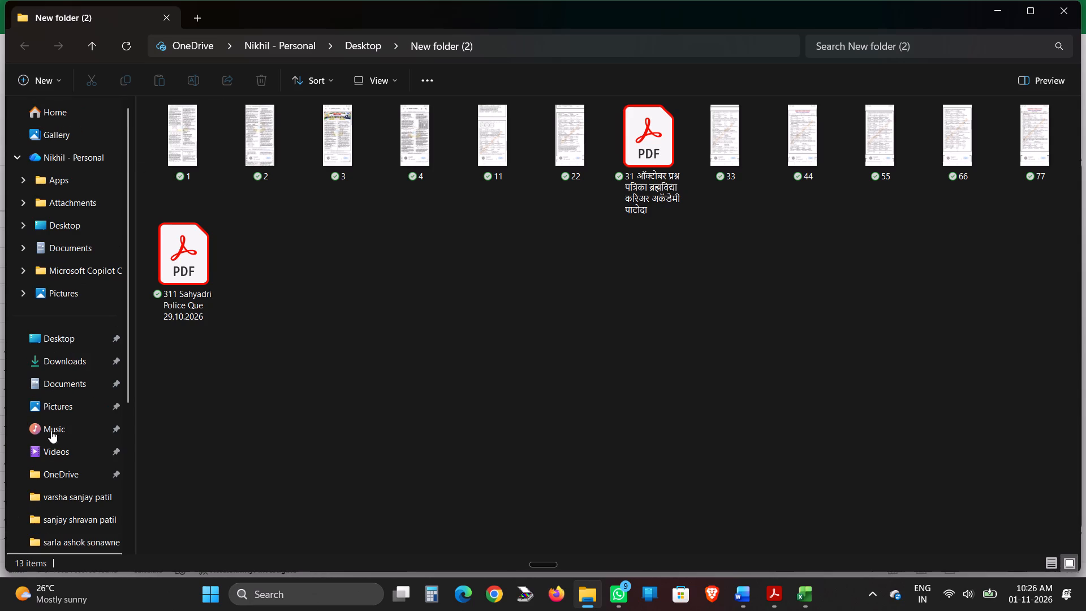
left_click(61, 479)
left_click(63, 503)
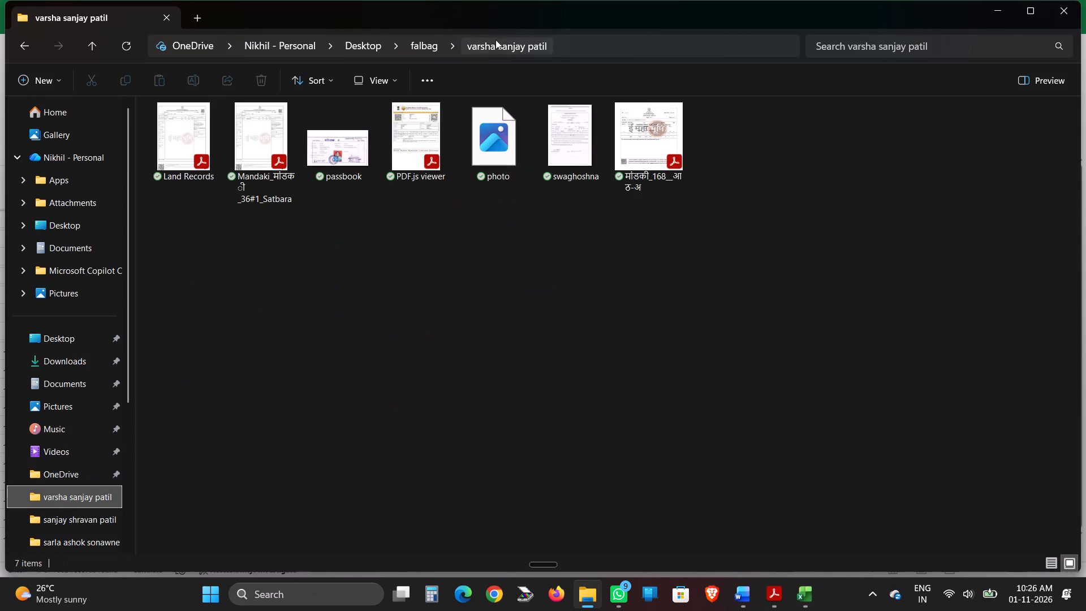
left_click(429, 42)
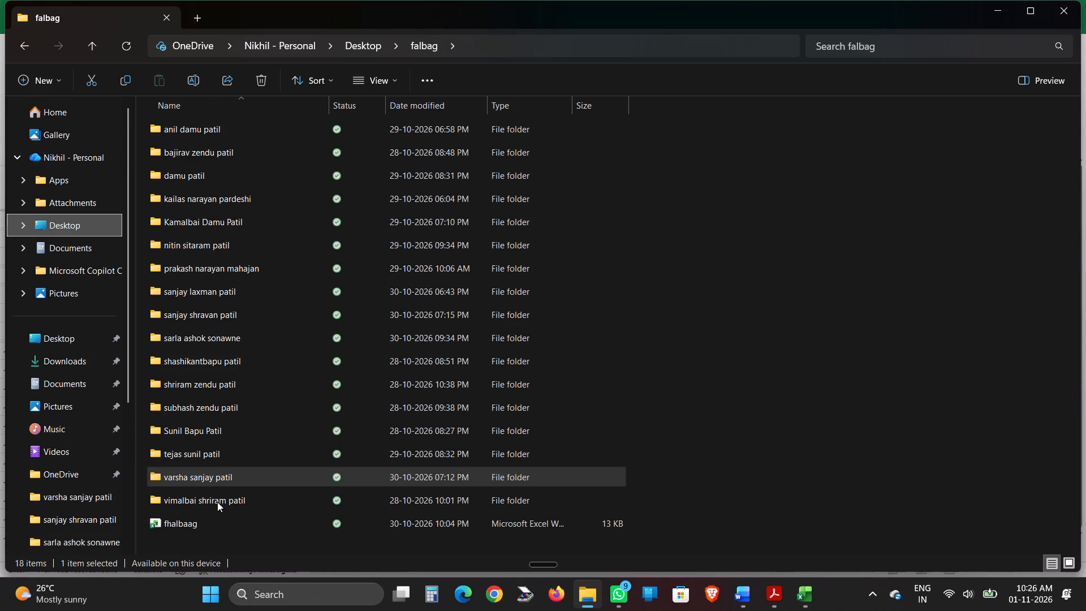
left_click(217, 502)
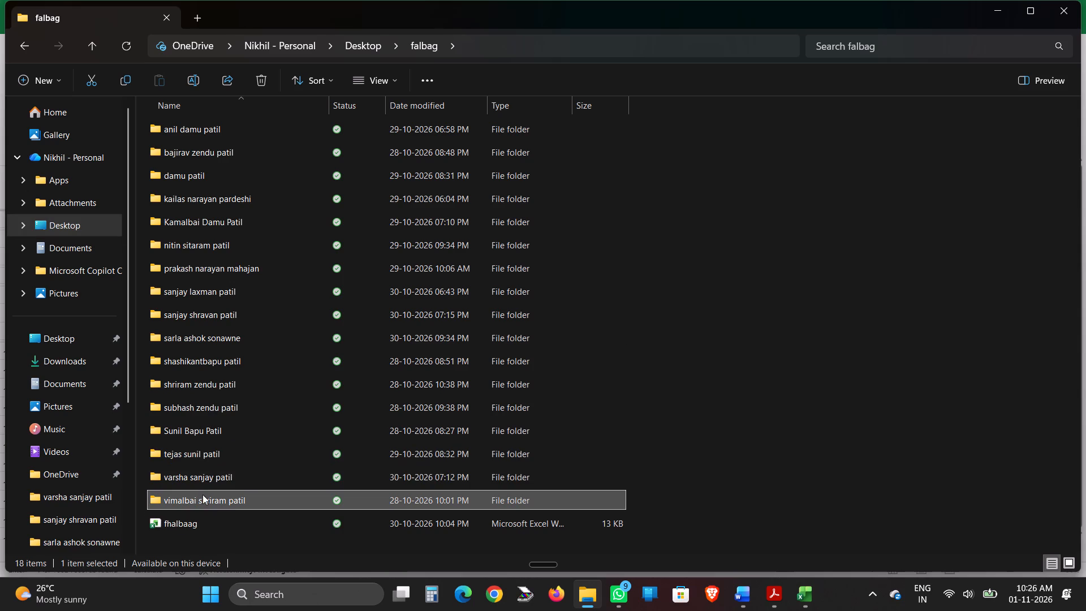
left_click(199, 501)
double_click(187, 526)
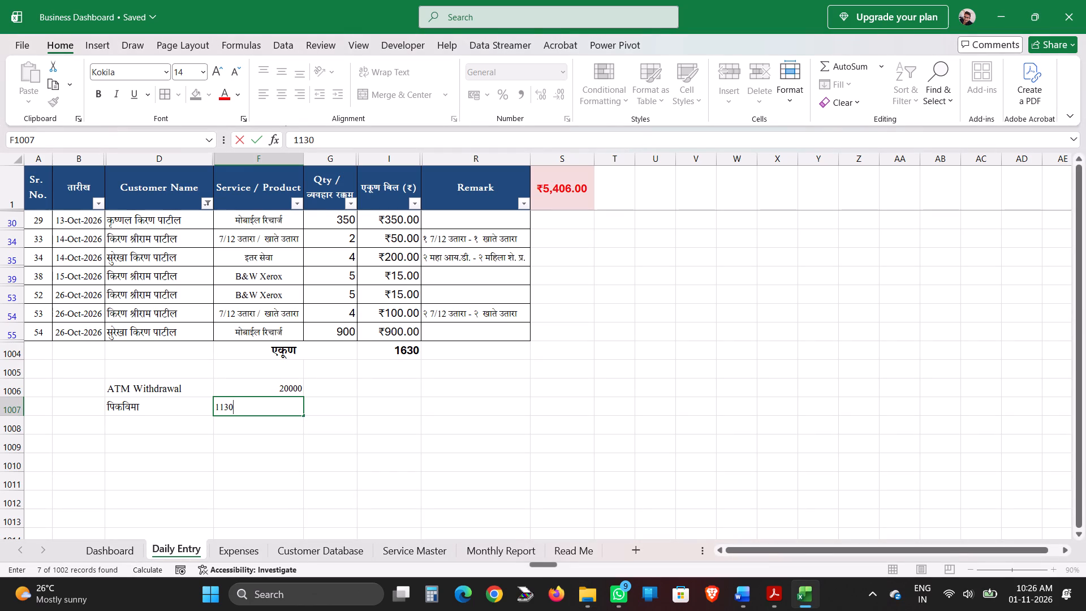
left_click(600, 406)
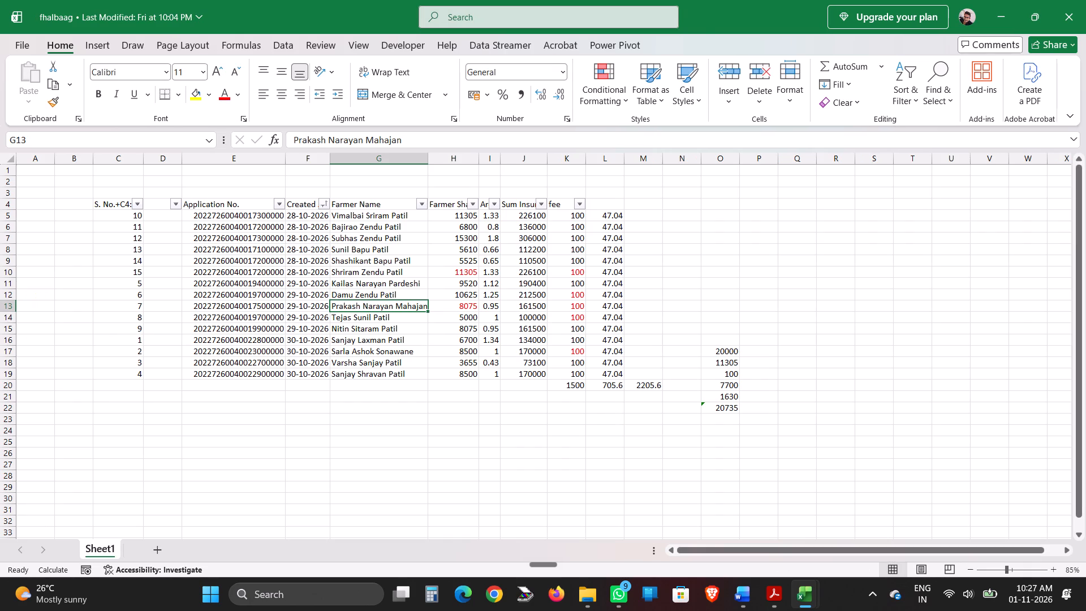
left_click(994, 0)
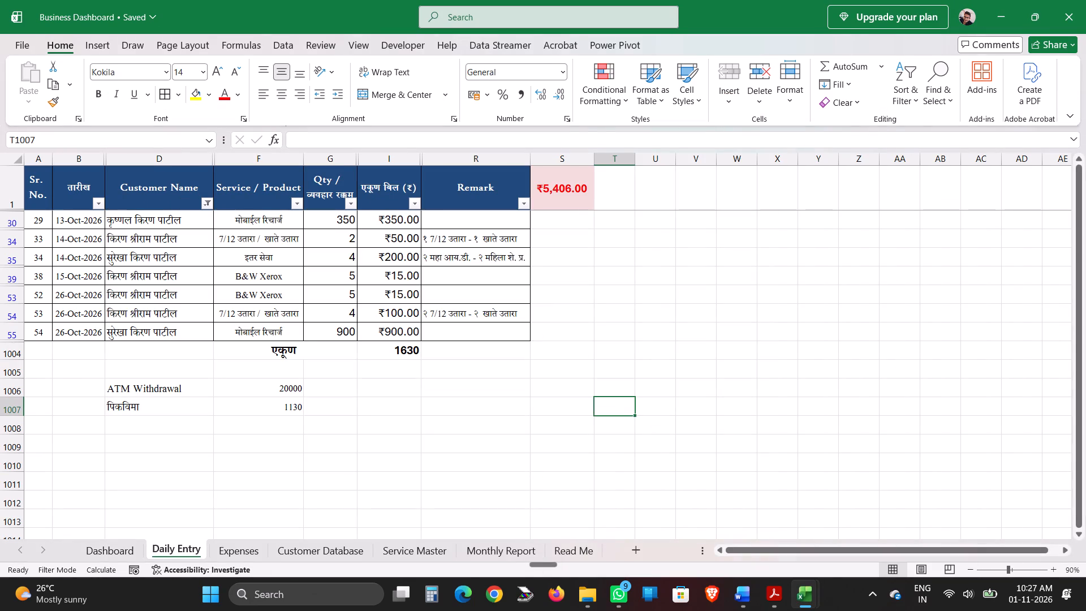
Set the पिकविमा amount in F1007 to 11305.
left_click(264, 411)
type("11305")
key("Return")
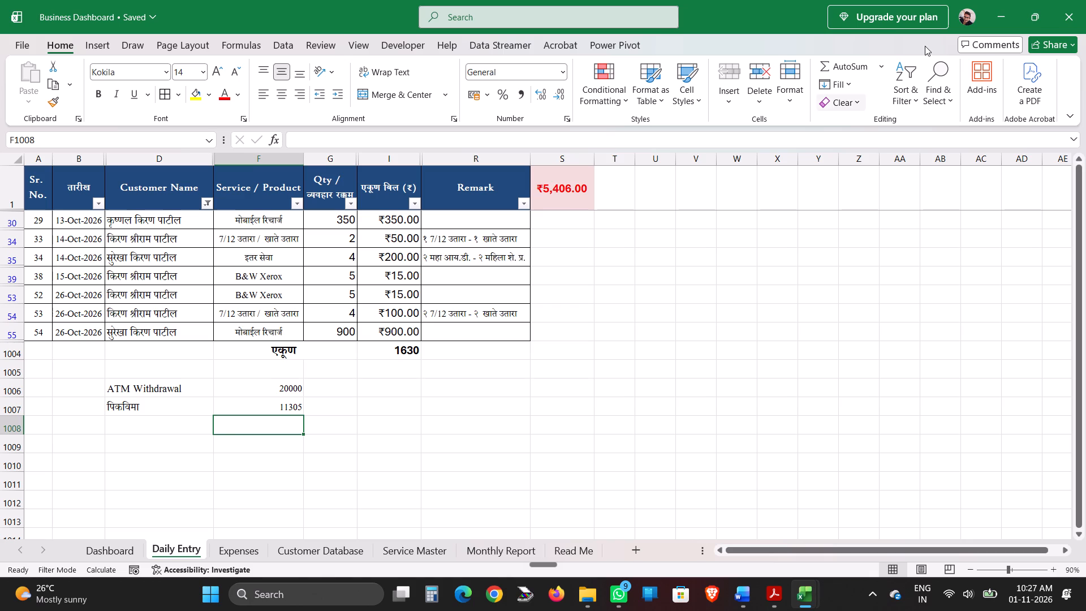
Add a fee line in row 1008 with 100 in F1008 and the label "पिकविमा fee" in D1008.
type("100")
key("Return")
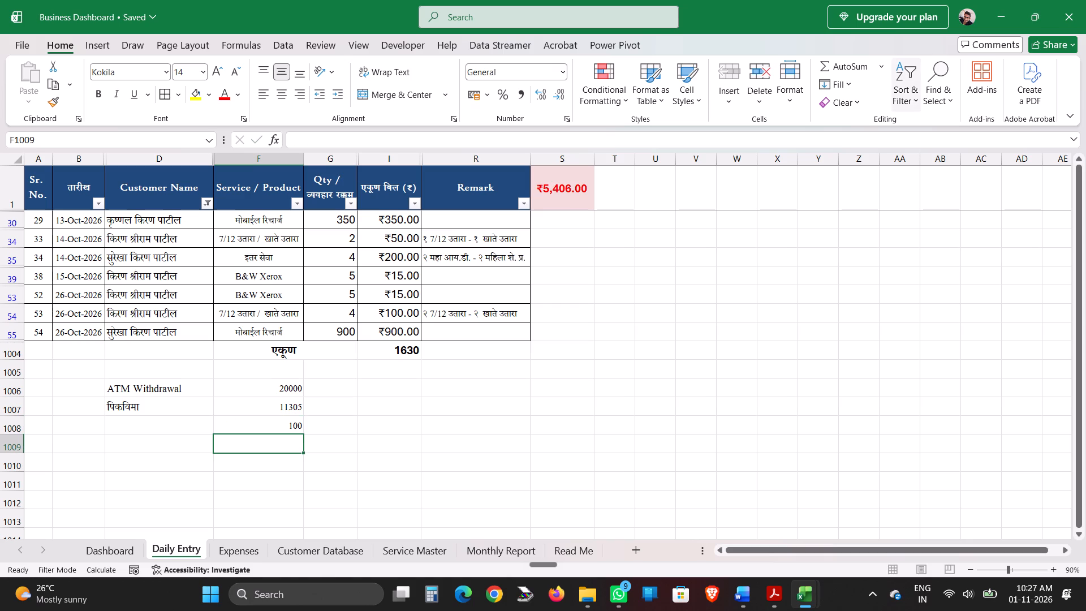
left_click(130, 428)
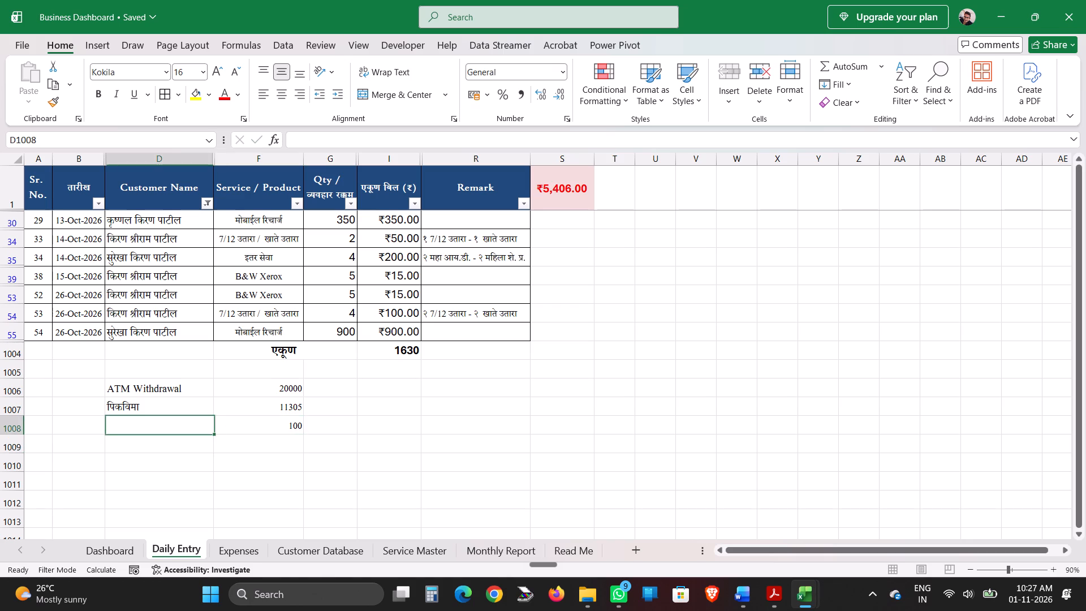
key("ctrl+f")
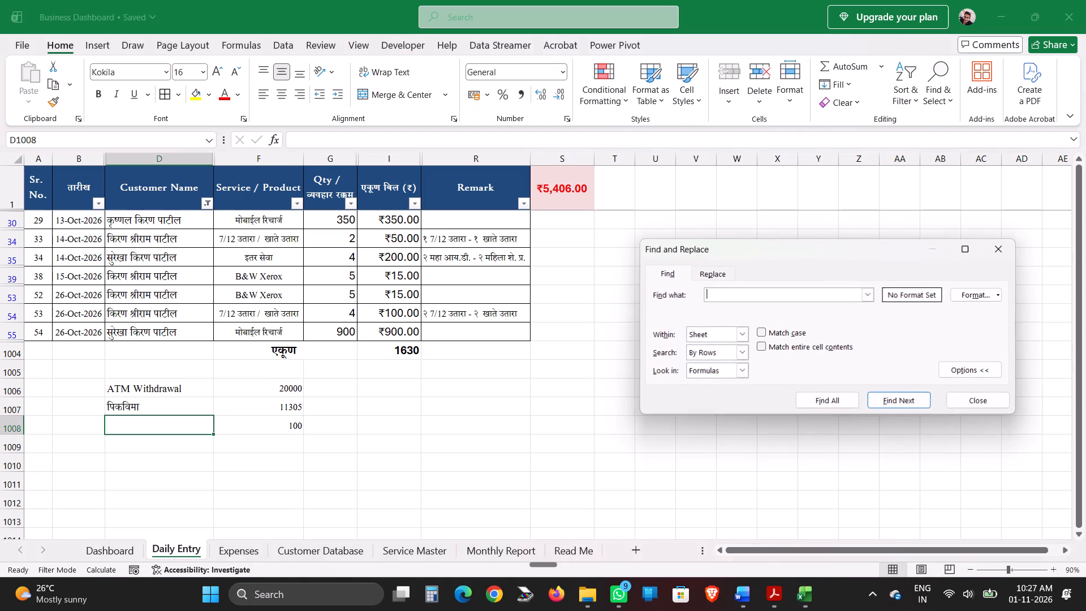
left_click(963, 406)
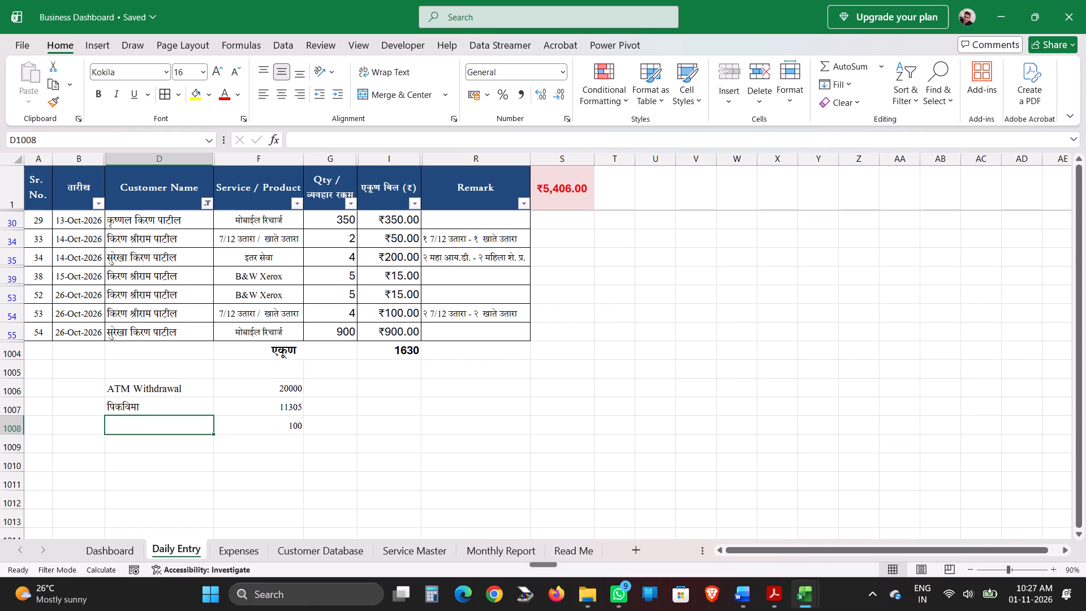
key("ctrl+d")
double_click(194, 430)
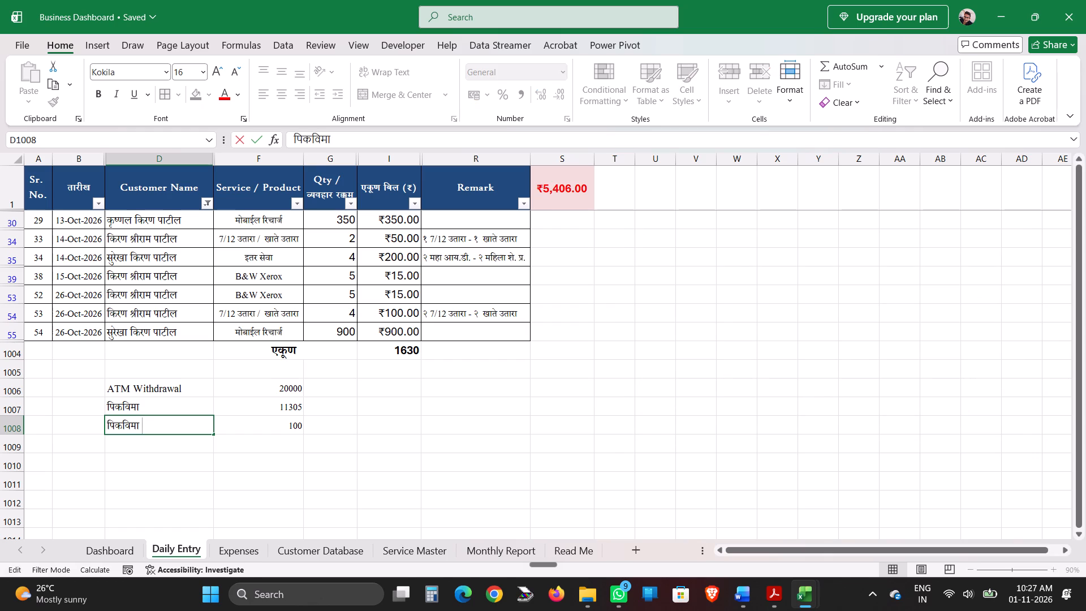
type("fee")
left_click(178, 483)
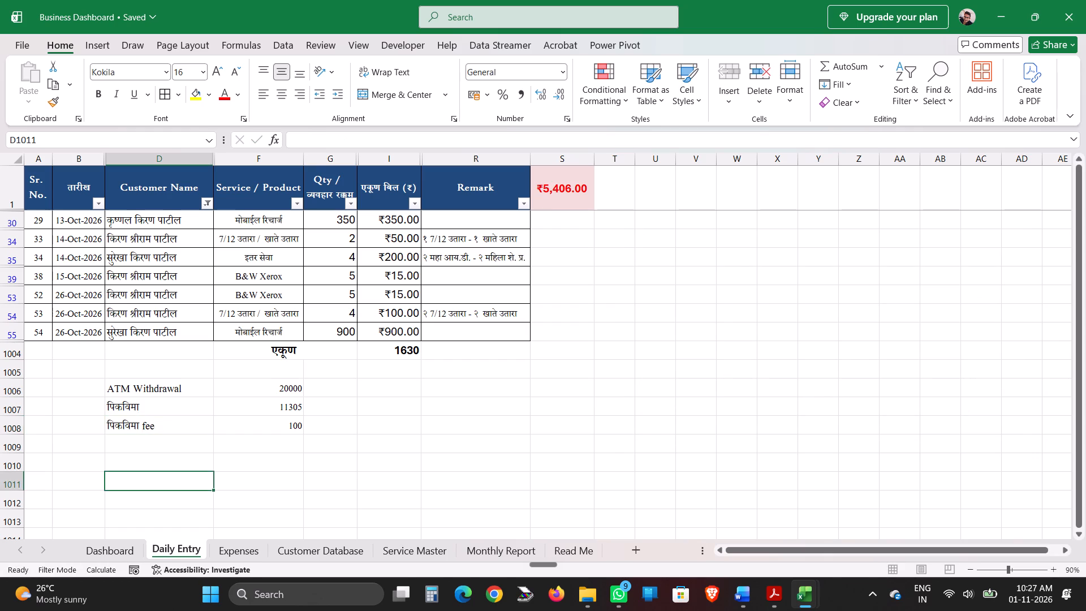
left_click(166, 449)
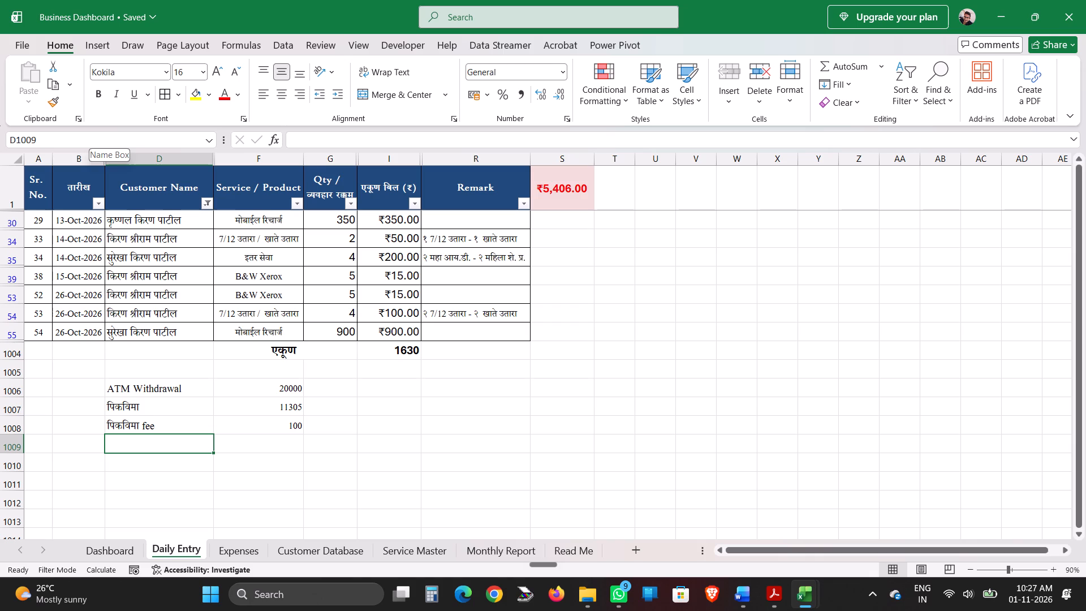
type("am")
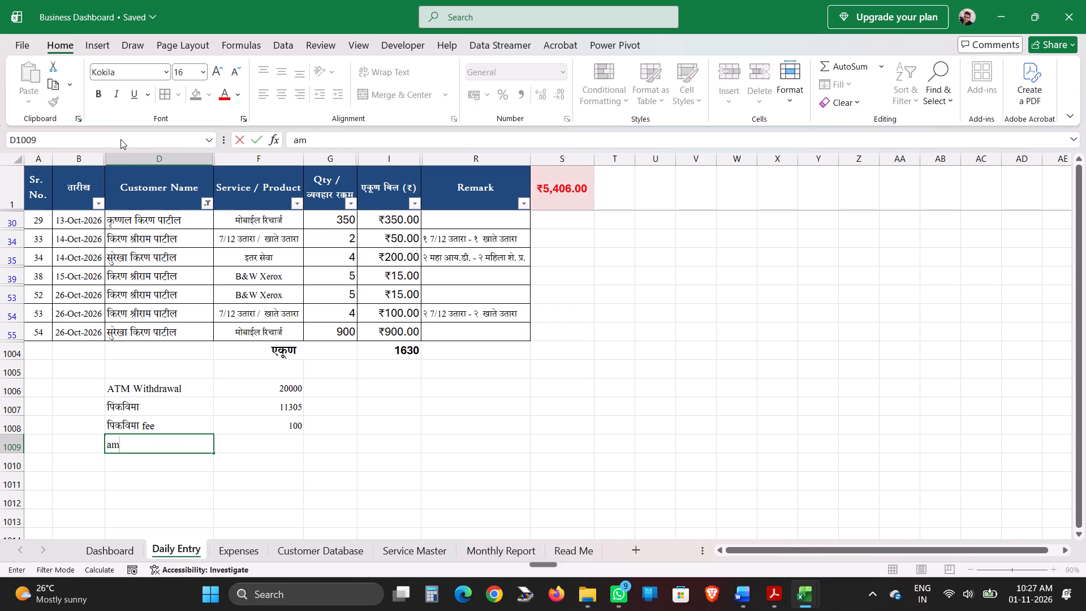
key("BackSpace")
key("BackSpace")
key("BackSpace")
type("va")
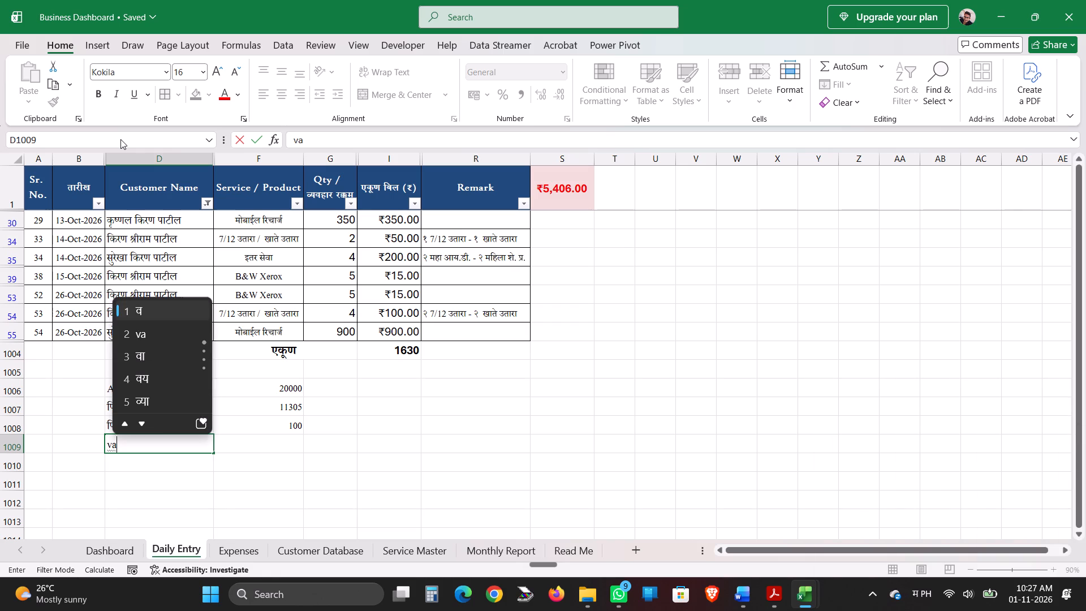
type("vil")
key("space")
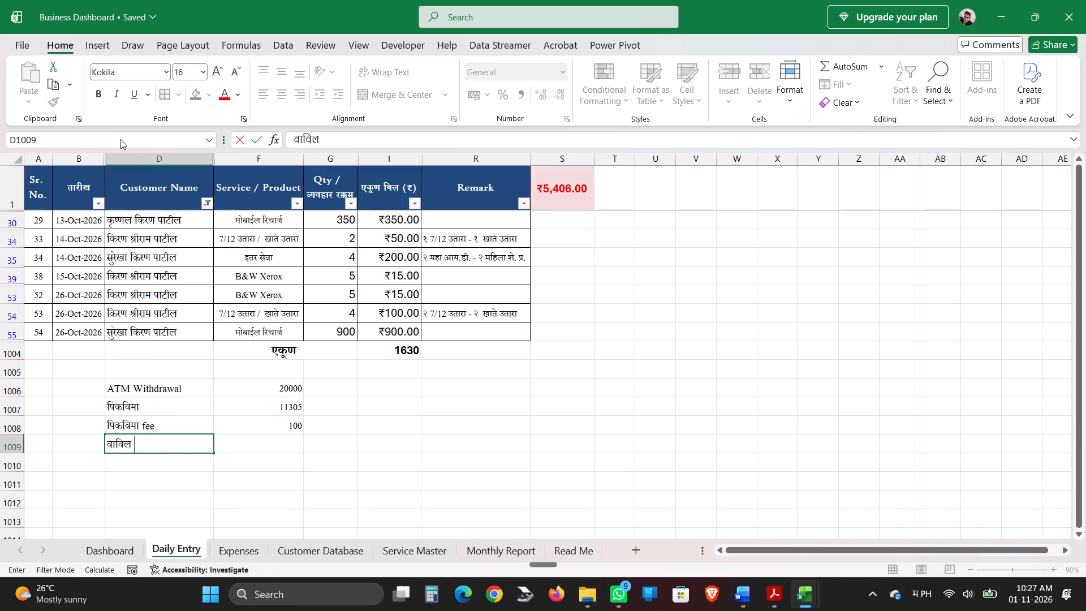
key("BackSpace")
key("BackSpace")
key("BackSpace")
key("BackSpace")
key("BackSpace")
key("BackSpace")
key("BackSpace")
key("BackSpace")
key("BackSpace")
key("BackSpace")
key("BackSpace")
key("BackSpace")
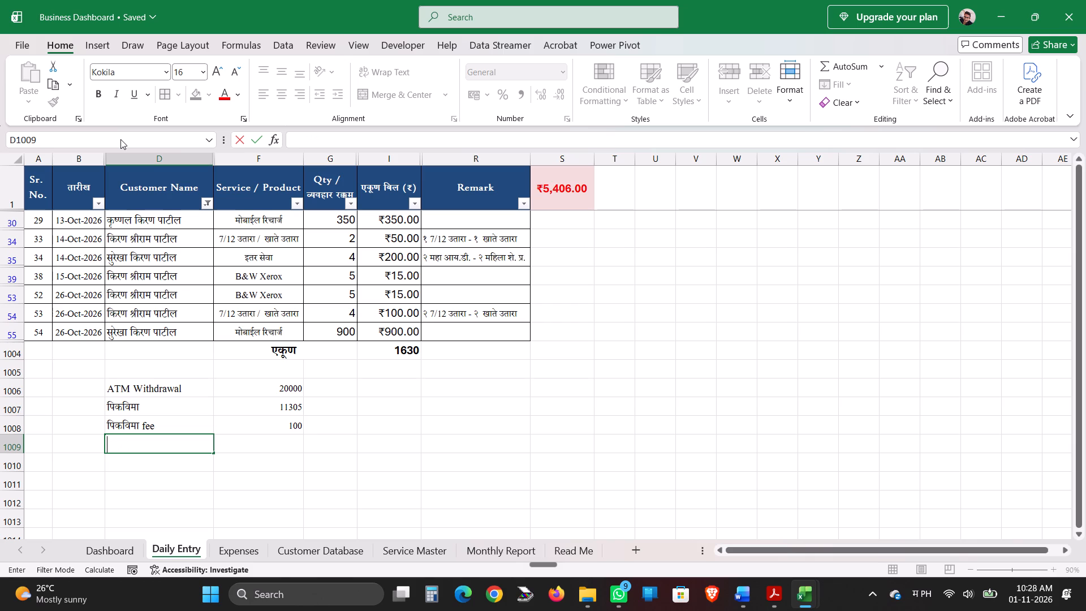
Enter "वरील सेवा" in D1009 with the amount १६३० in F1009, using Marathi input.
type("varil")
key("space")
type("sw")
key("BackSpace")
key("e")
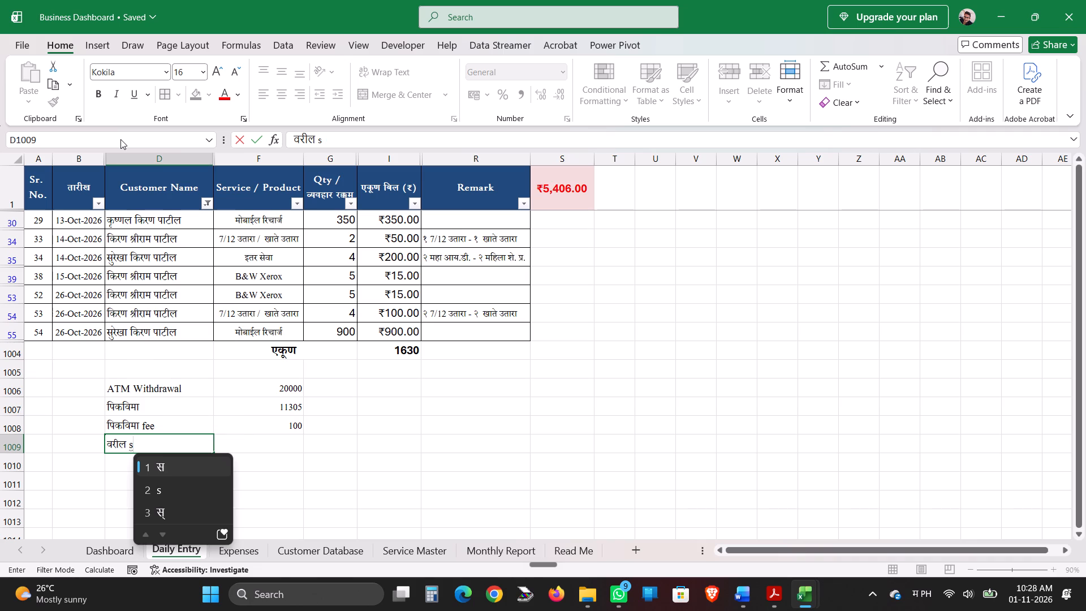
type("va")
key("Return")
key("Tab")
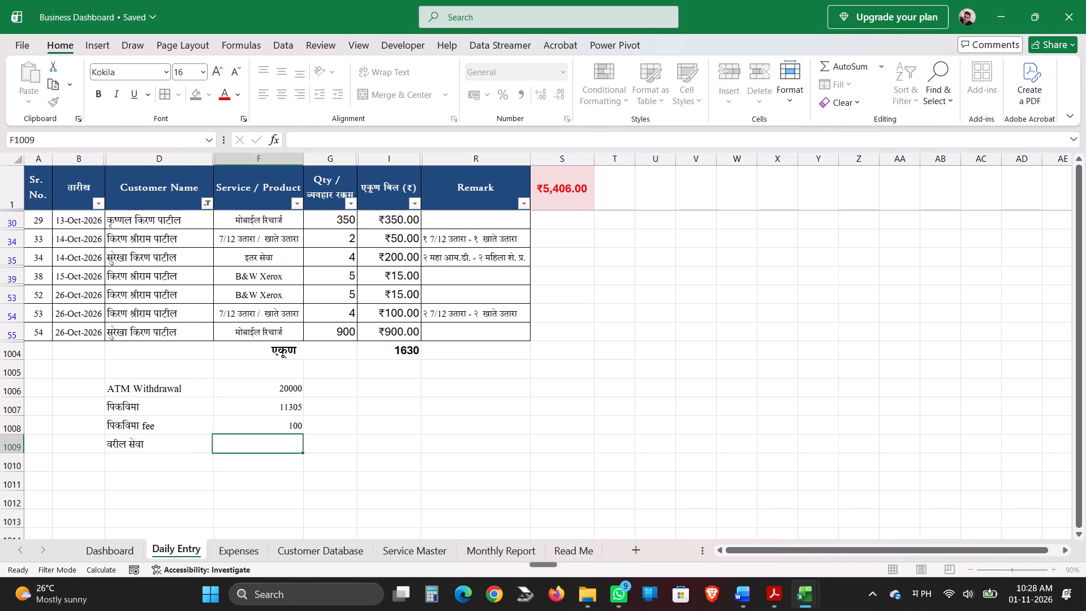
type("1630")
key("Return")
key("Return")
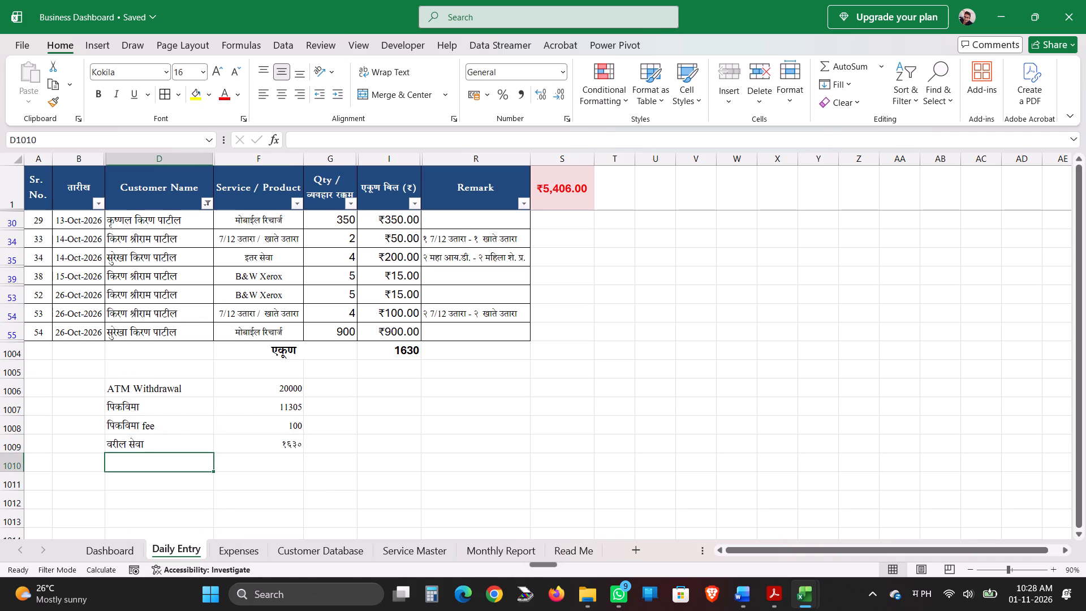
Add a line in row 1010 with the label "अमित" in D1010 and the amount 7700 in F1010, using Marathi input.
left_click(299, 418)
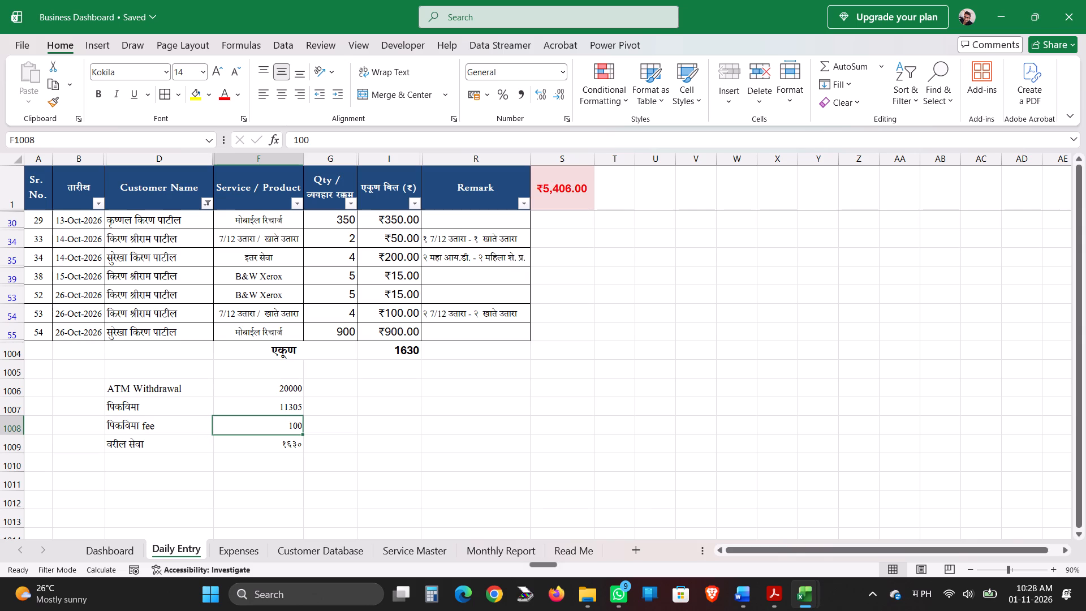
left_click(149, 468)
type("amit")
key("Return")
key("Tab")
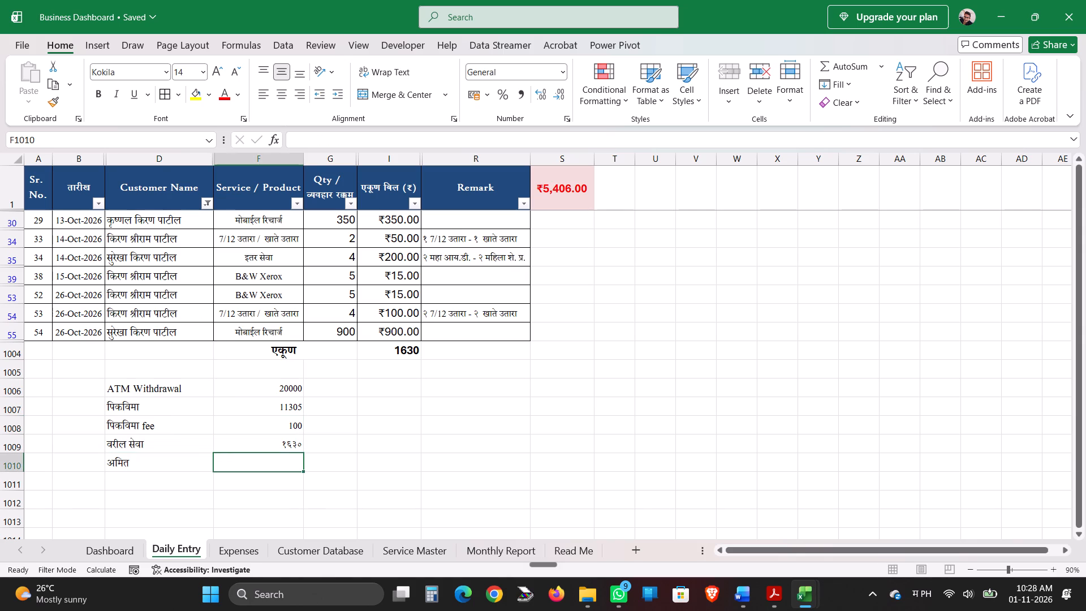
type("7700")
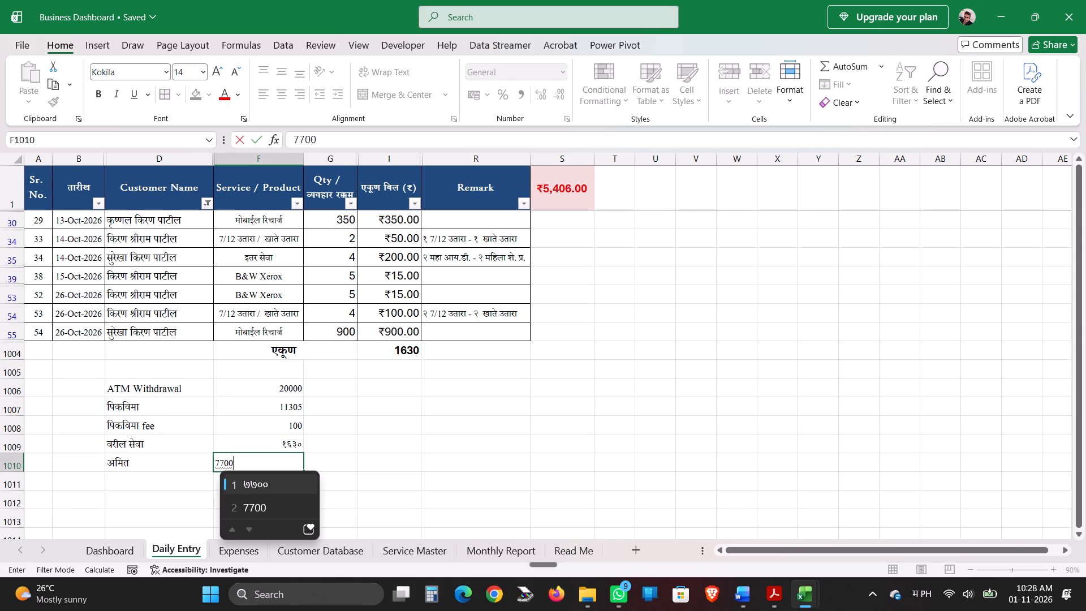
key("Return")
key("Return")
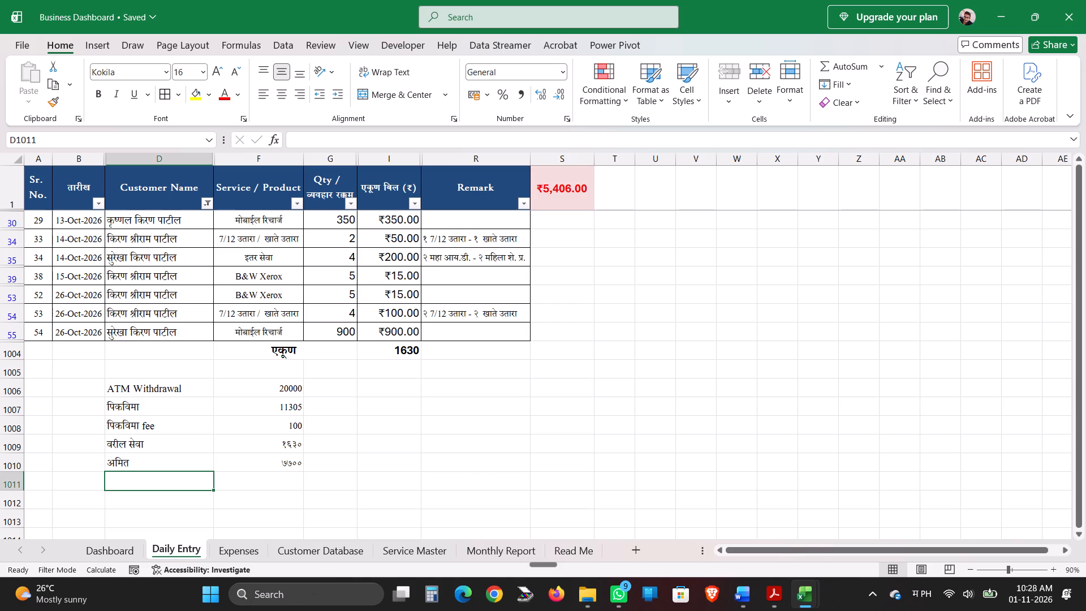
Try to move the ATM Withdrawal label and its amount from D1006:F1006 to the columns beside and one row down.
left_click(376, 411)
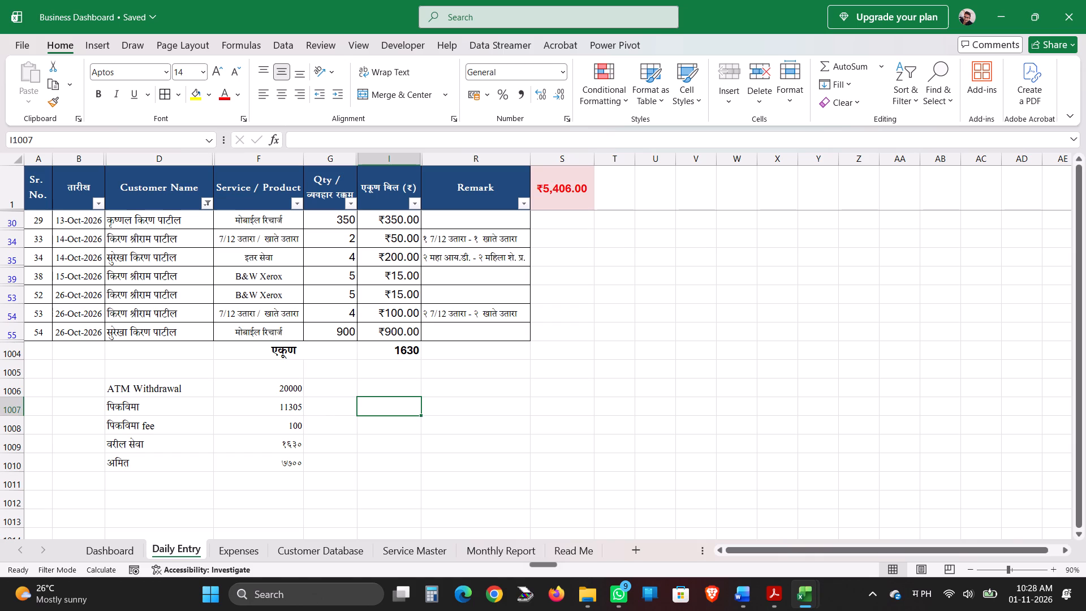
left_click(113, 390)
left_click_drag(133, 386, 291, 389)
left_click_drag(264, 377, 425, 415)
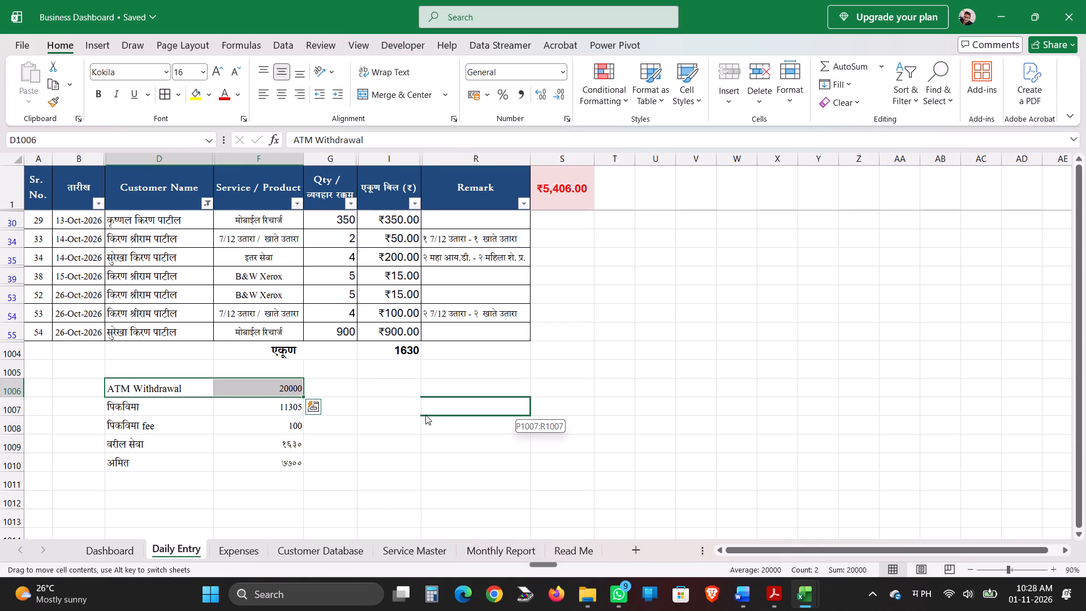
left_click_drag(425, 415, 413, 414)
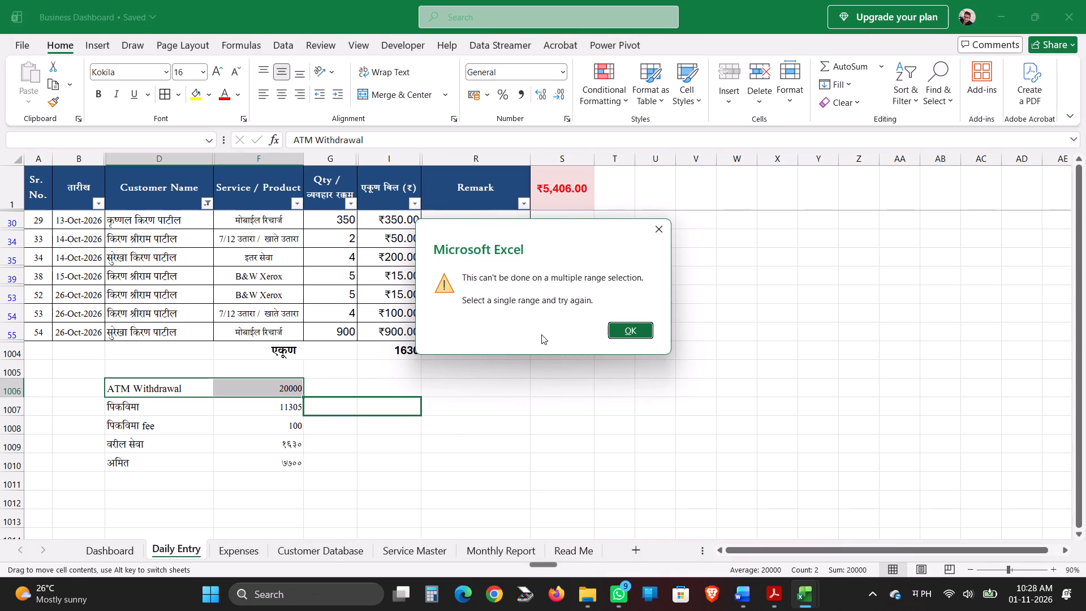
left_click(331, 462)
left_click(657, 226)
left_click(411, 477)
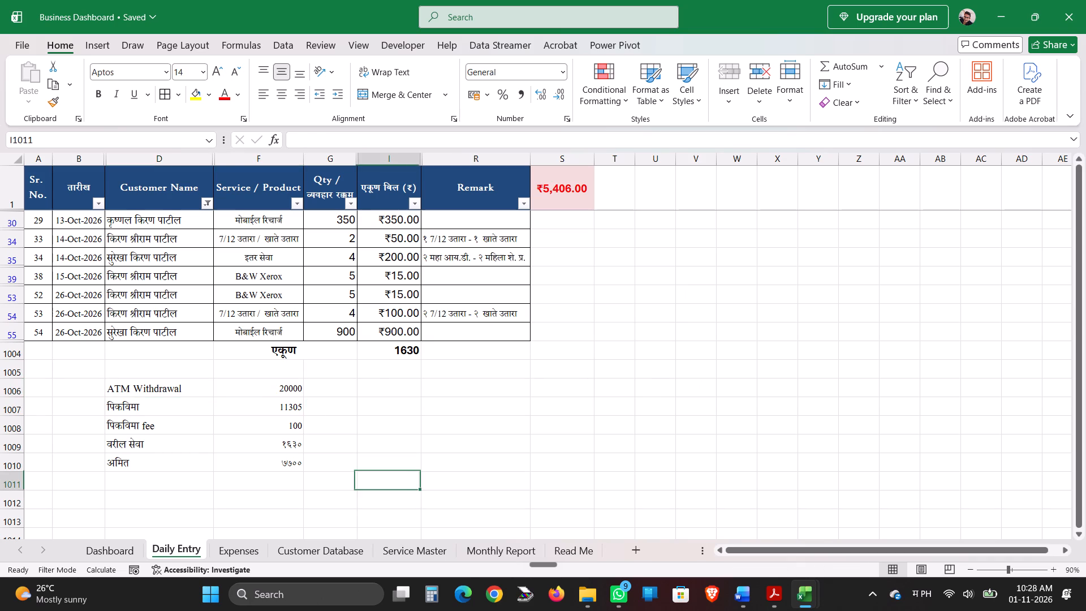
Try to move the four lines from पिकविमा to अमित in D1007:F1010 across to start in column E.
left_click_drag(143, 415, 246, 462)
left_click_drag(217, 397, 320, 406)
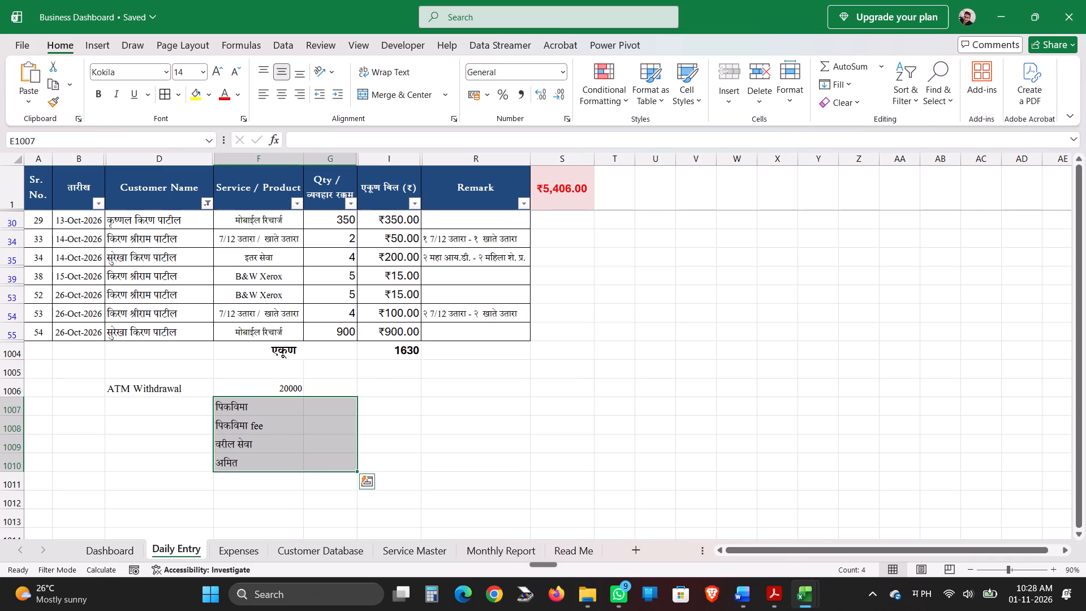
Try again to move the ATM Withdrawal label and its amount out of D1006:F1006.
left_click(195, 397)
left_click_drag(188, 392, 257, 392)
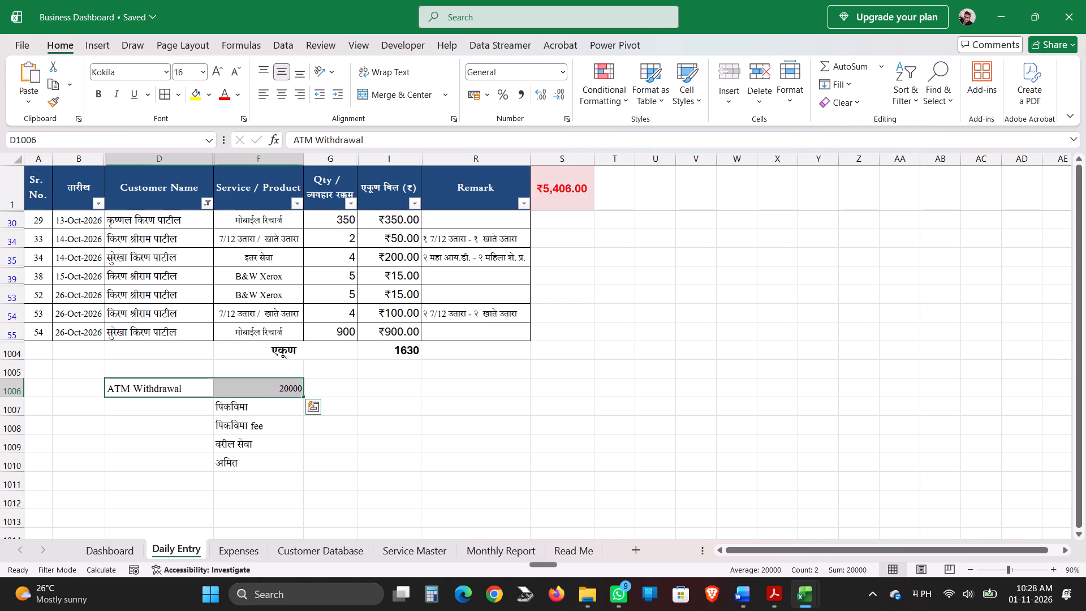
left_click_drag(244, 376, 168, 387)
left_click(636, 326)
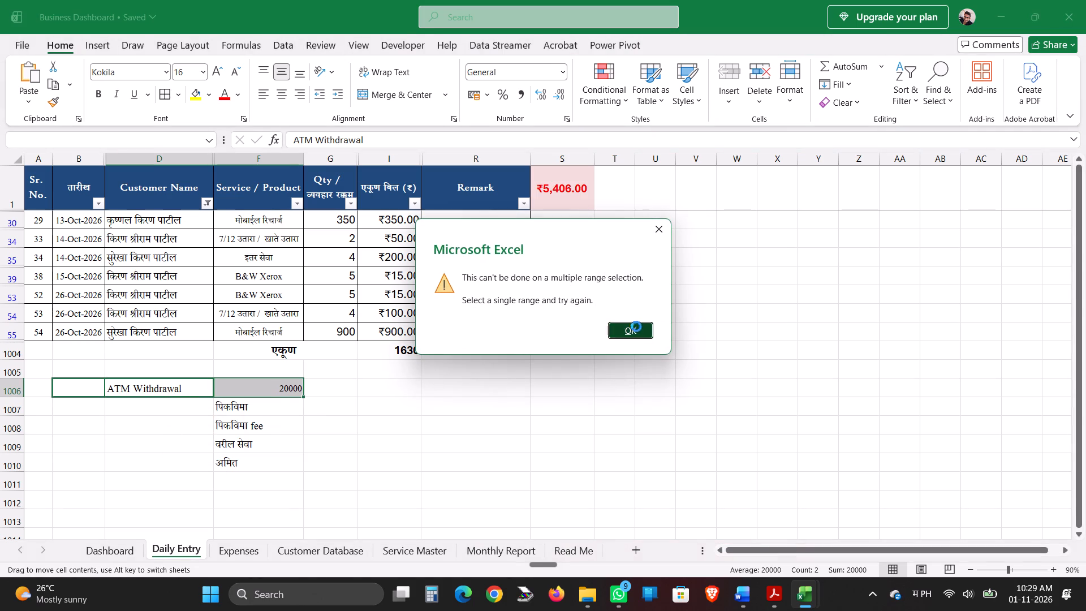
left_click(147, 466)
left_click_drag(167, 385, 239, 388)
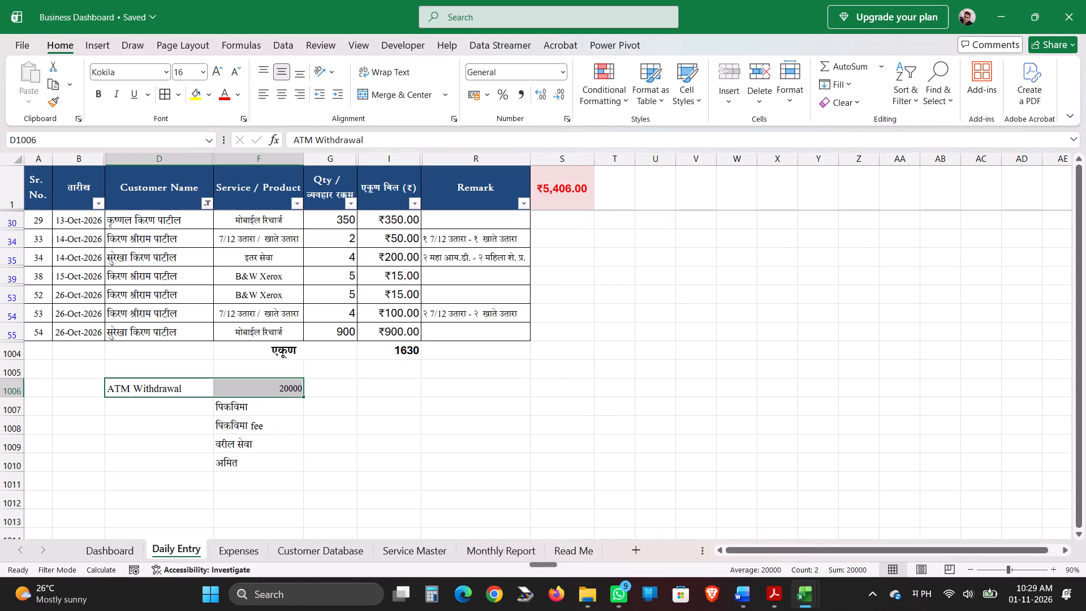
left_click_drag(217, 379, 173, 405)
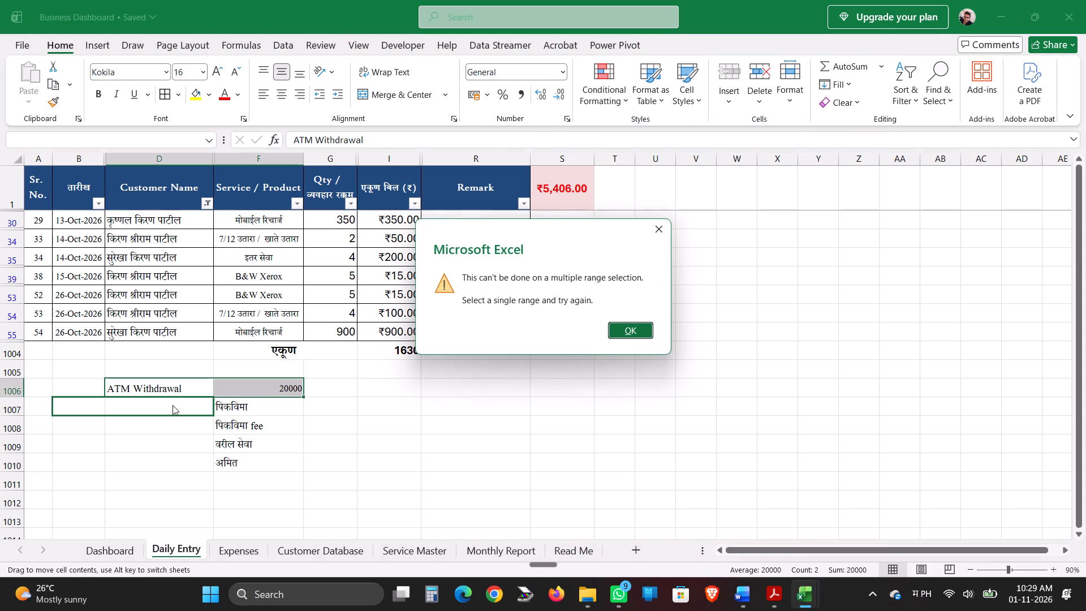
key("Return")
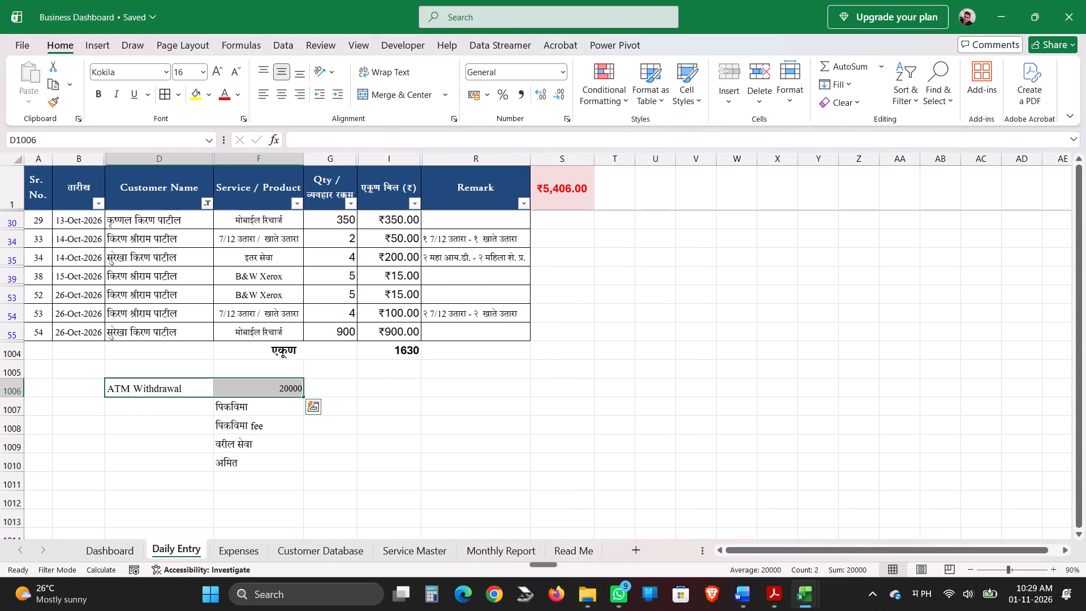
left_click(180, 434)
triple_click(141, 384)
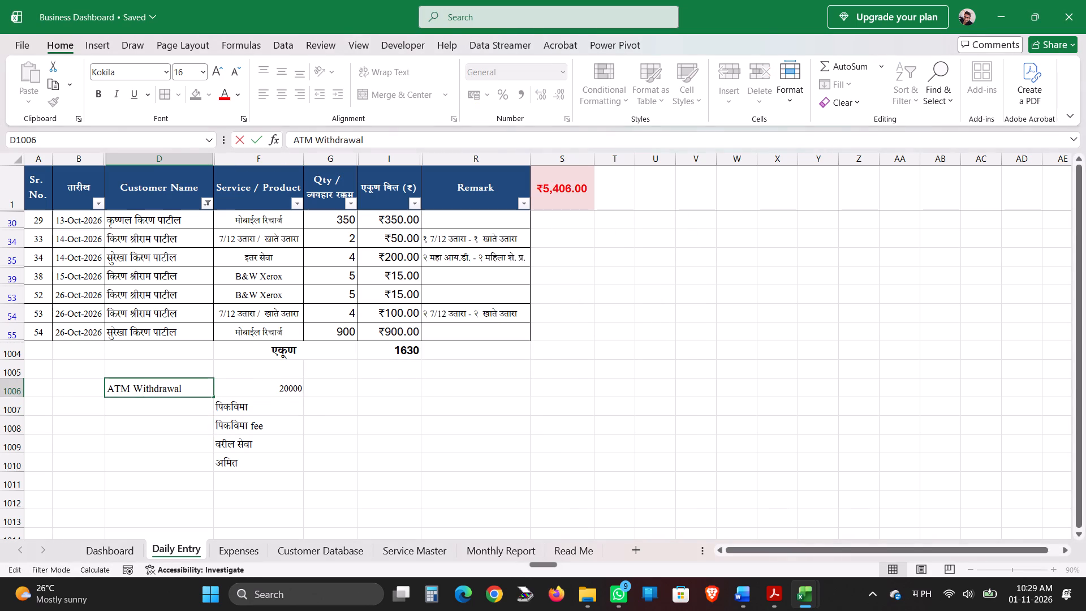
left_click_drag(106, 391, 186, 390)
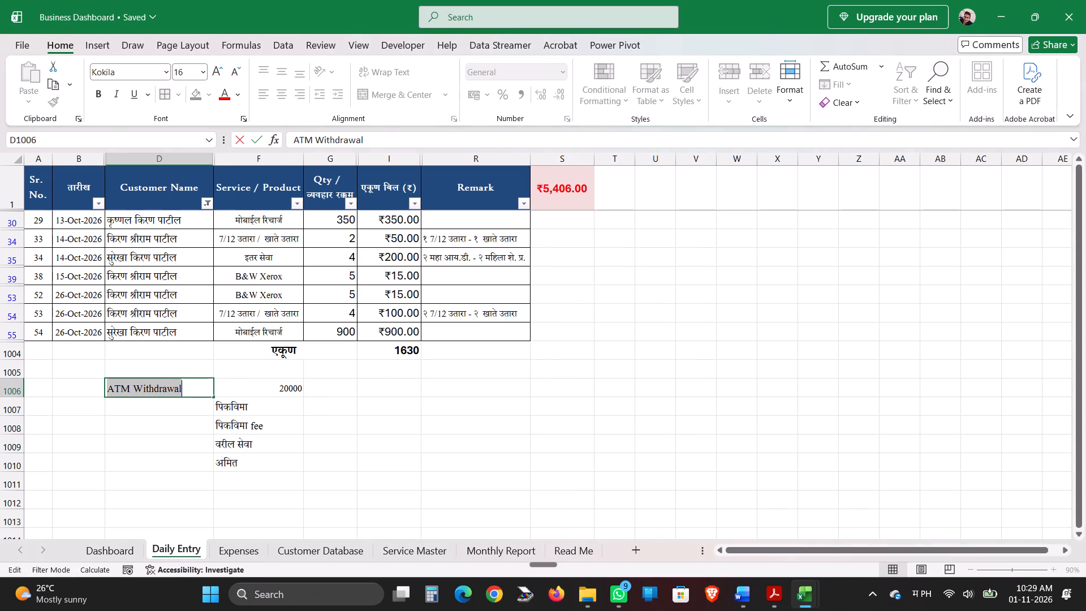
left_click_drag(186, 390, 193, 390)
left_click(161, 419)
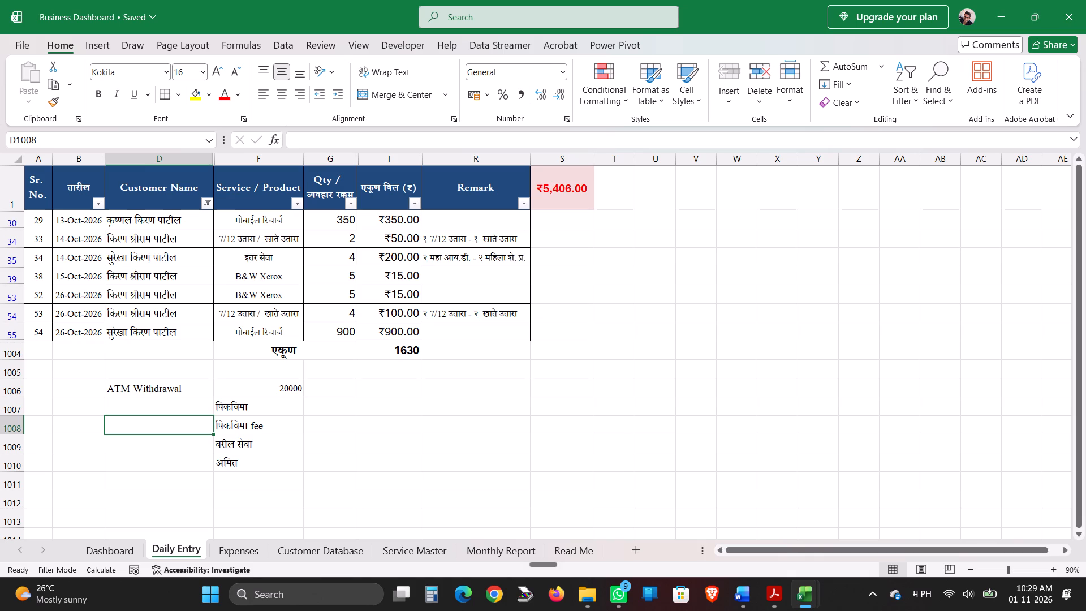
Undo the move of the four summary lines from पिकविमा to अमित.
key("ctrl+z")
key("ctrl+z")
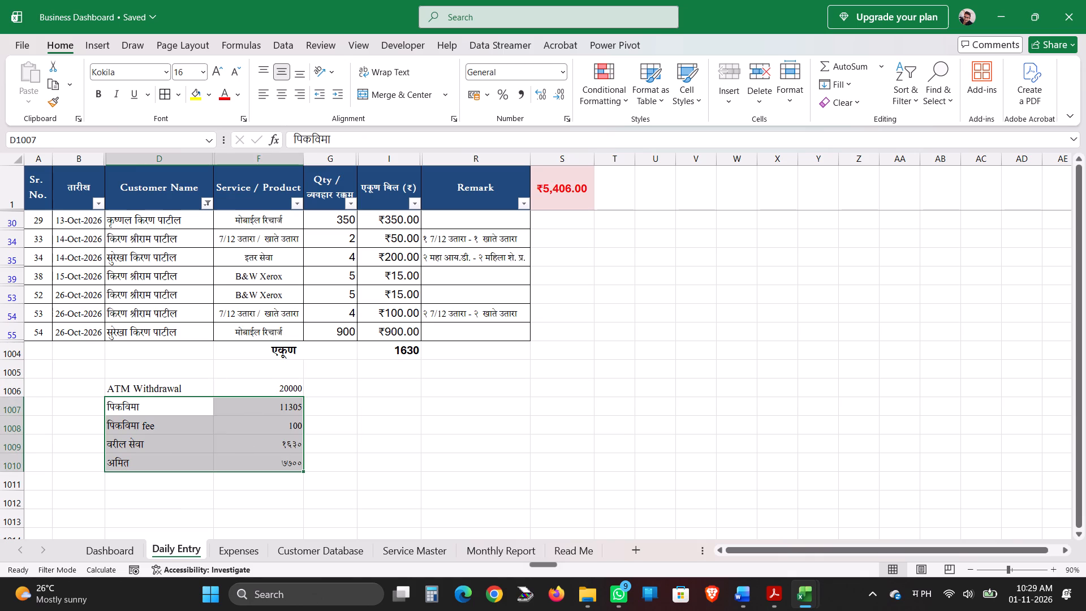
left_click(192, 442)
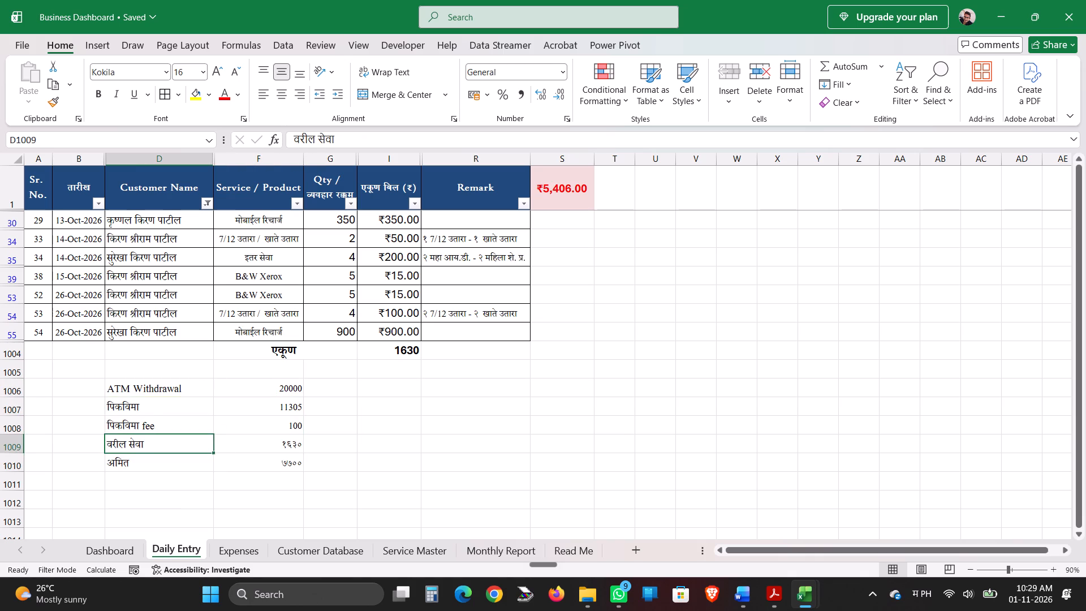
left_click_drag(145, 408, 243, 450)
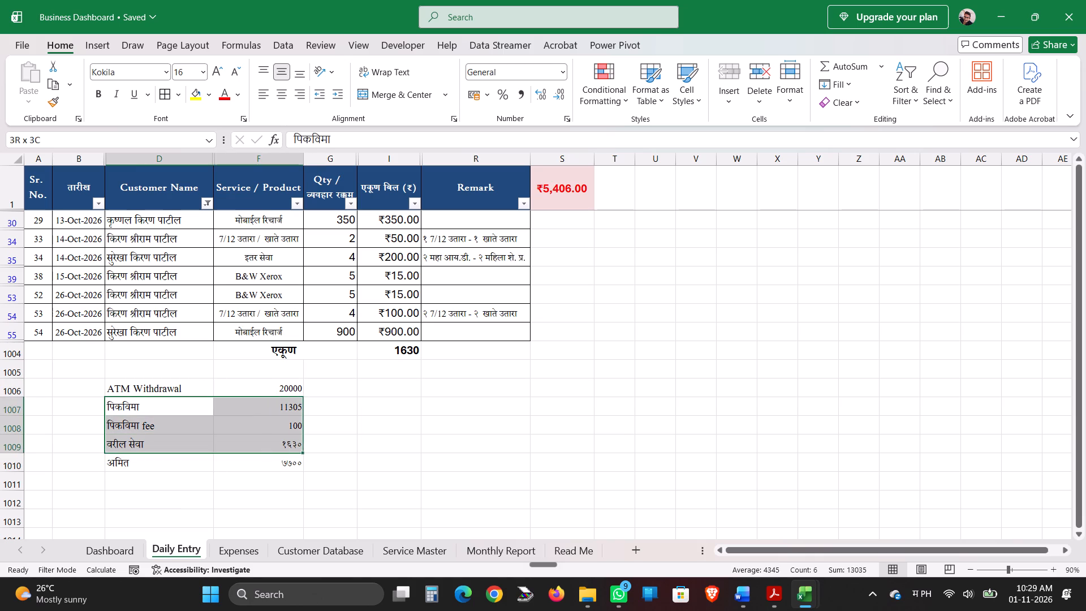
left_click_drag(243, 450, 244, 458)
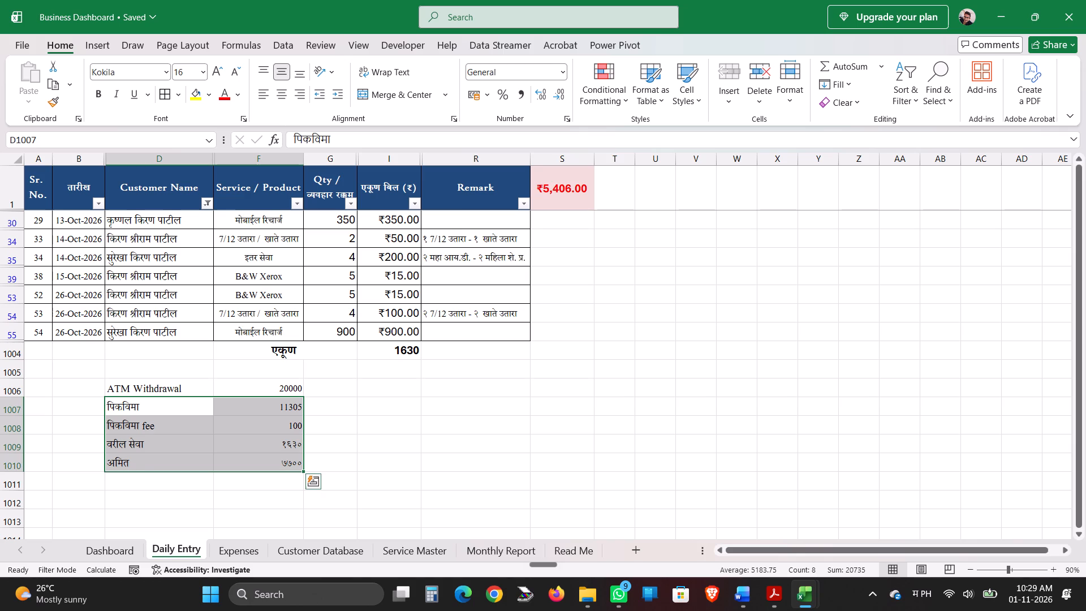
Enter a minus sign in G1007 through G1010, beside each of the four deduction amounts.
left_click(334, 411)
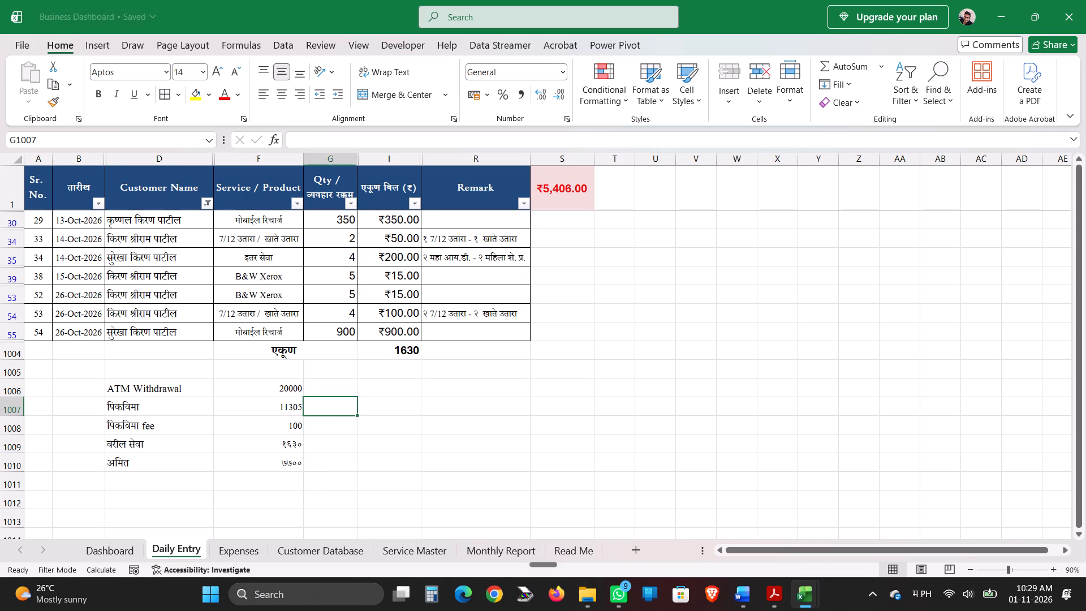
key("minus")
key("Return")
key("minus")
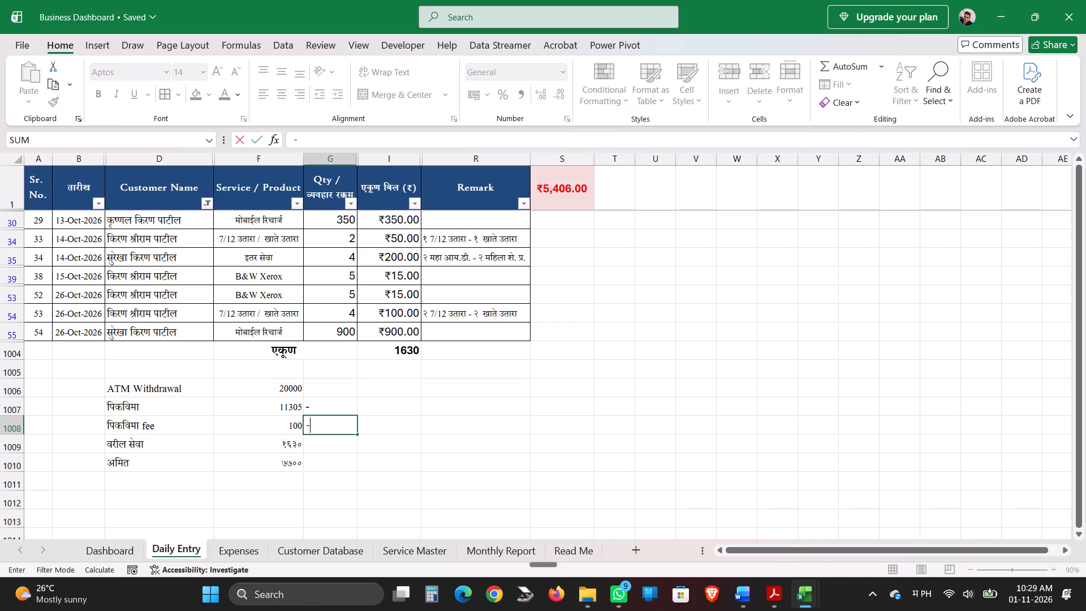
key("Return")
key("minus")
key("Return")
key("minus")
key("Return")
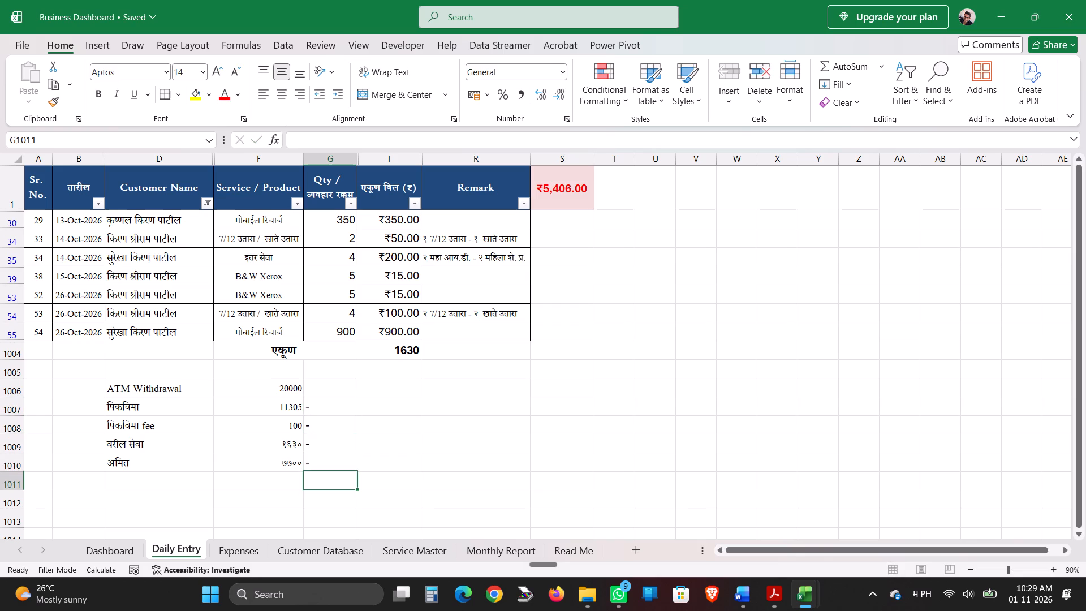
Enter the balance formula =F1006-F1007-F1008-F1009-F1010 in F1011.
left_click(258, 485)
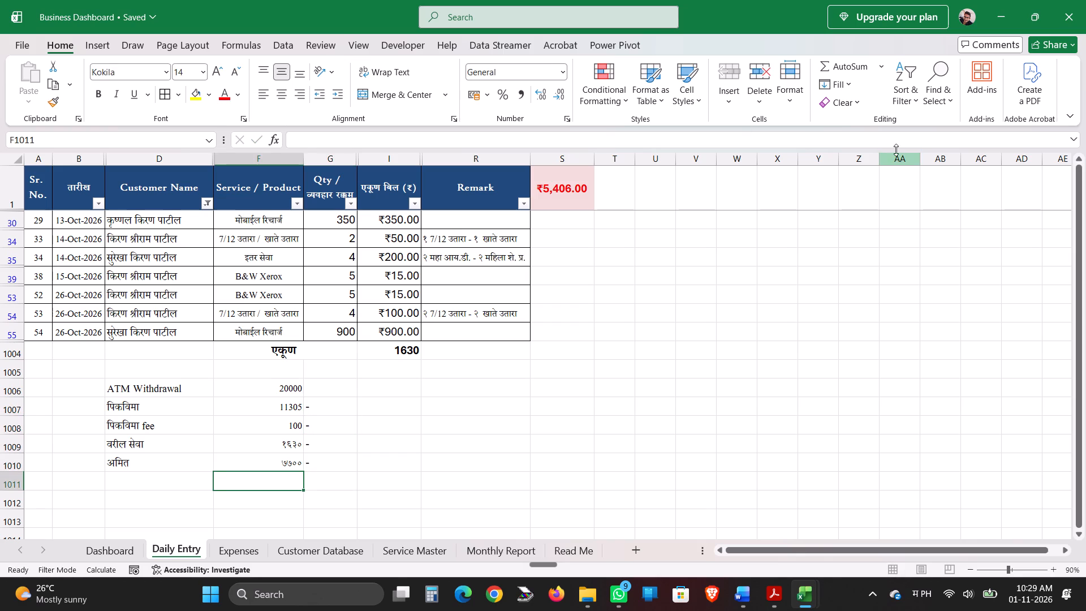
key("equal")
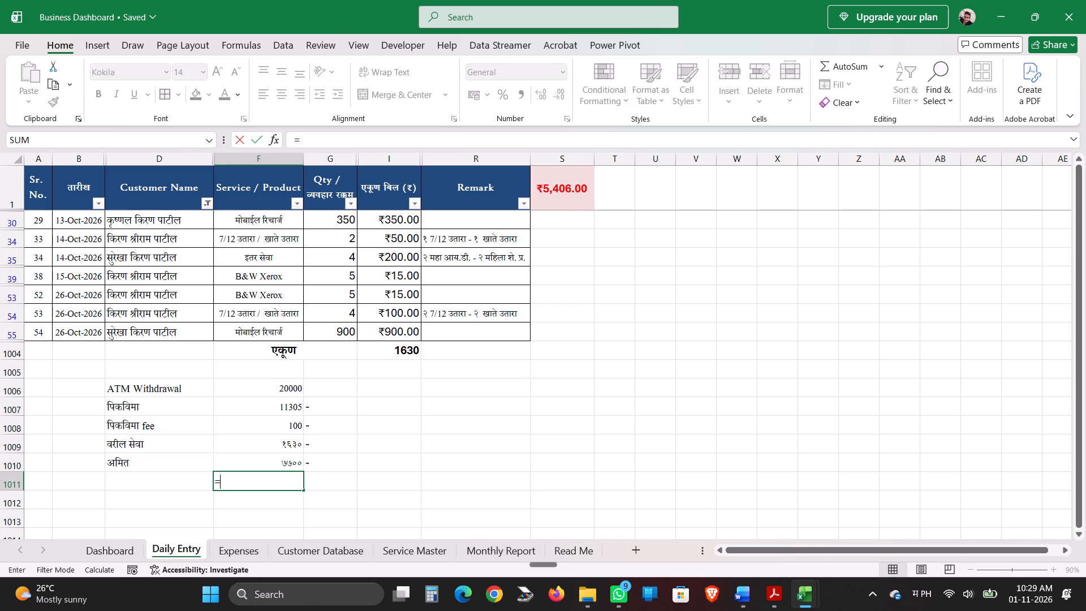
left_click(249, 387)
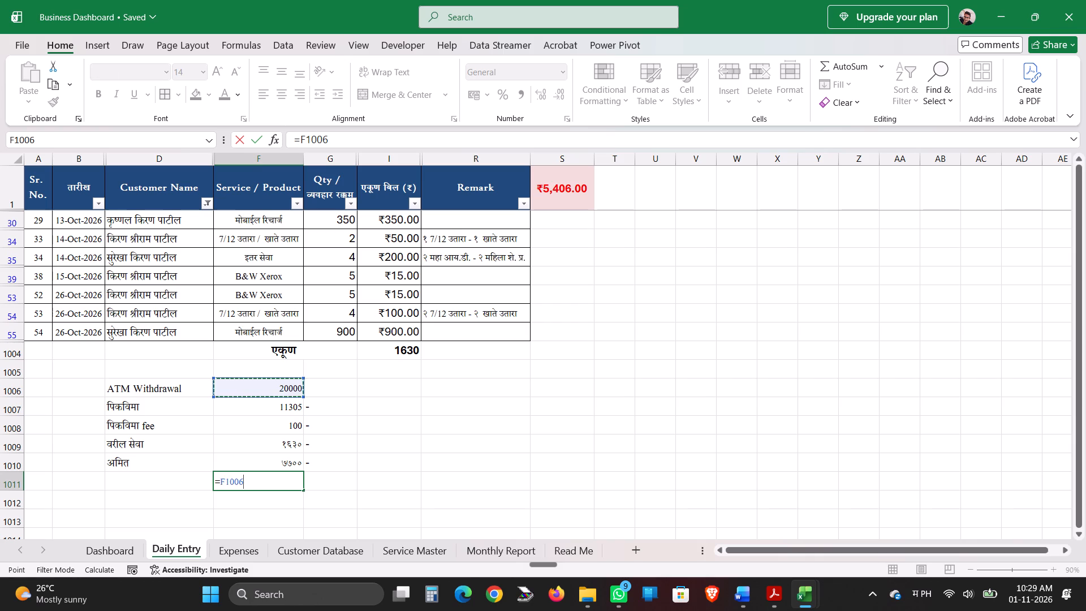
key("minus")
left_click(264, 406)
key("minus")
left_click(264, 423)
key("minus")
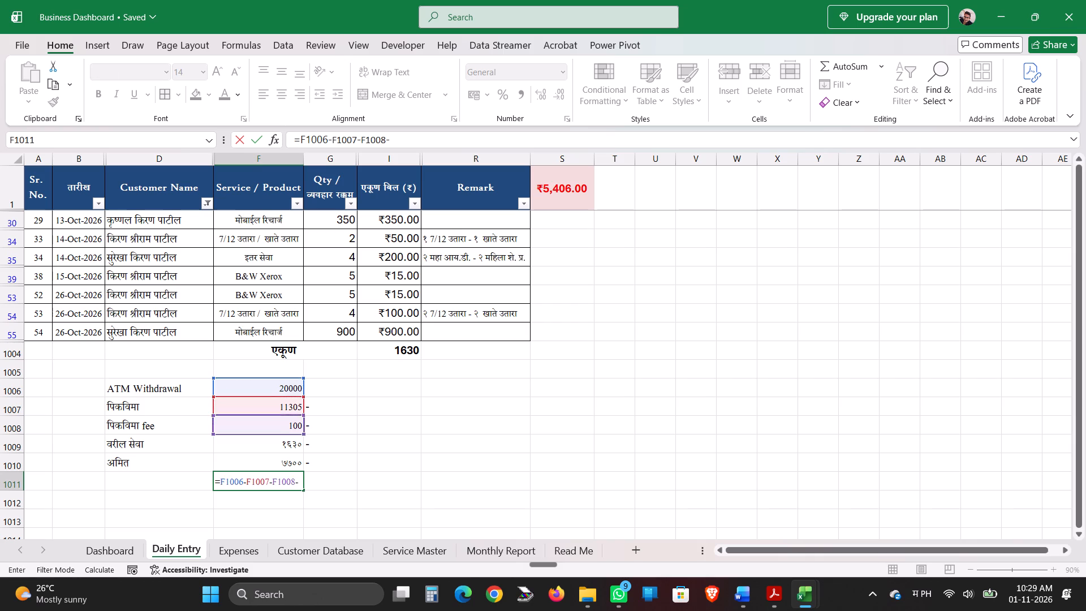
left_click(269, 445)
key("minus")
left_click(271, 461)
key("minus")
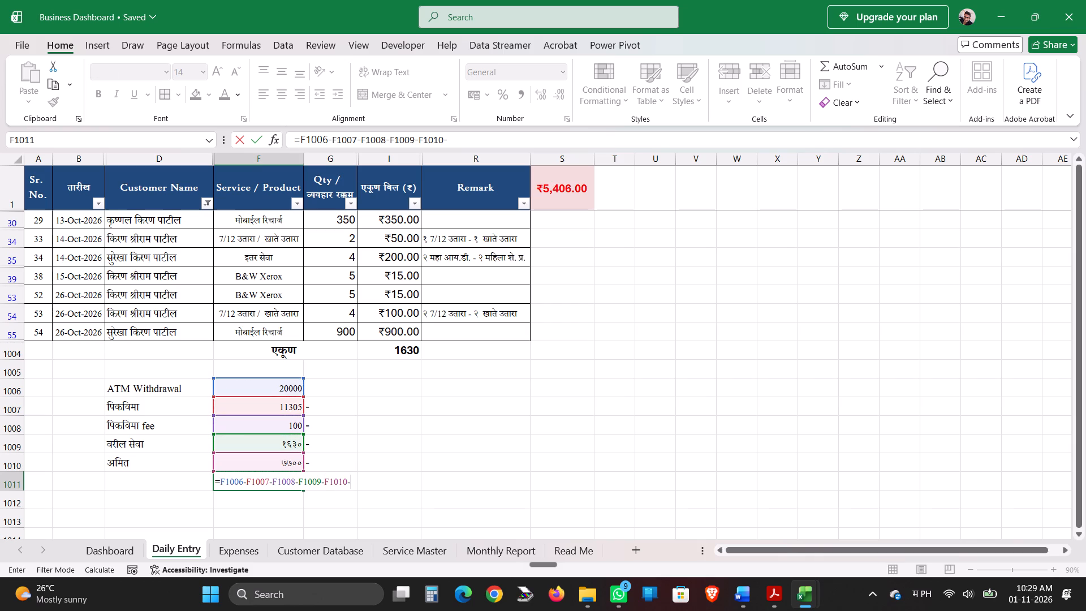
key("BackSpace")
key("Return")
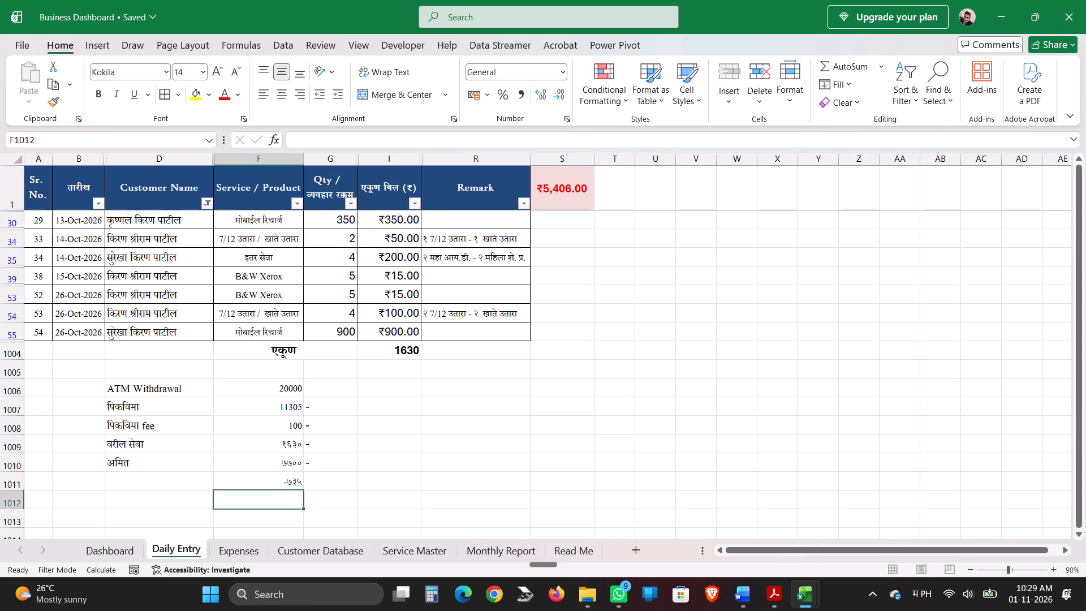
Copy the formatting of F1008 onto F1009:F1011 with Format Painter.
left_click(293, 455)
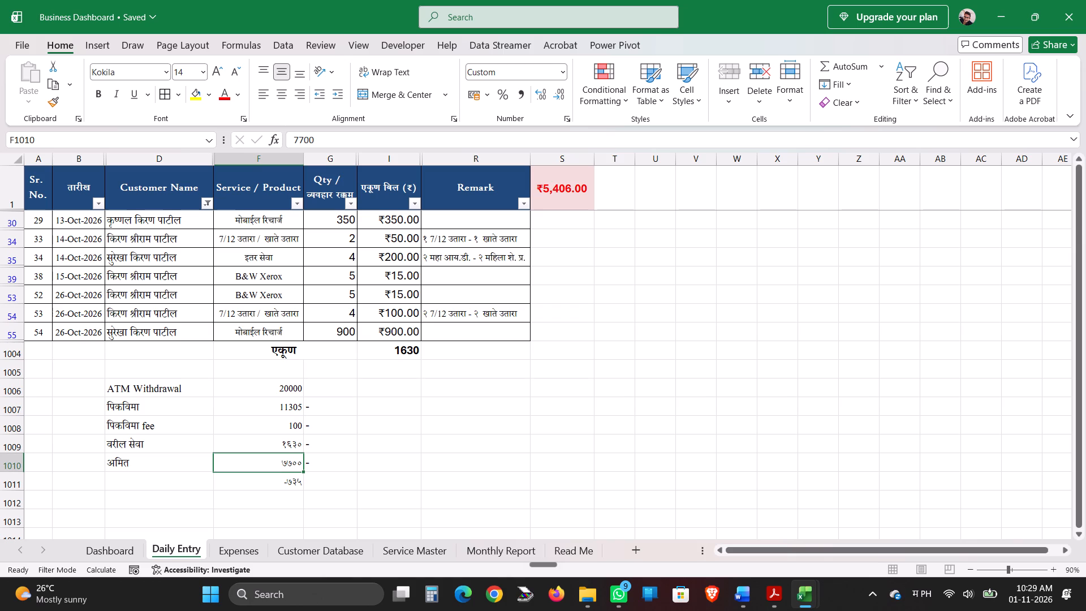
left_click(265, 429)
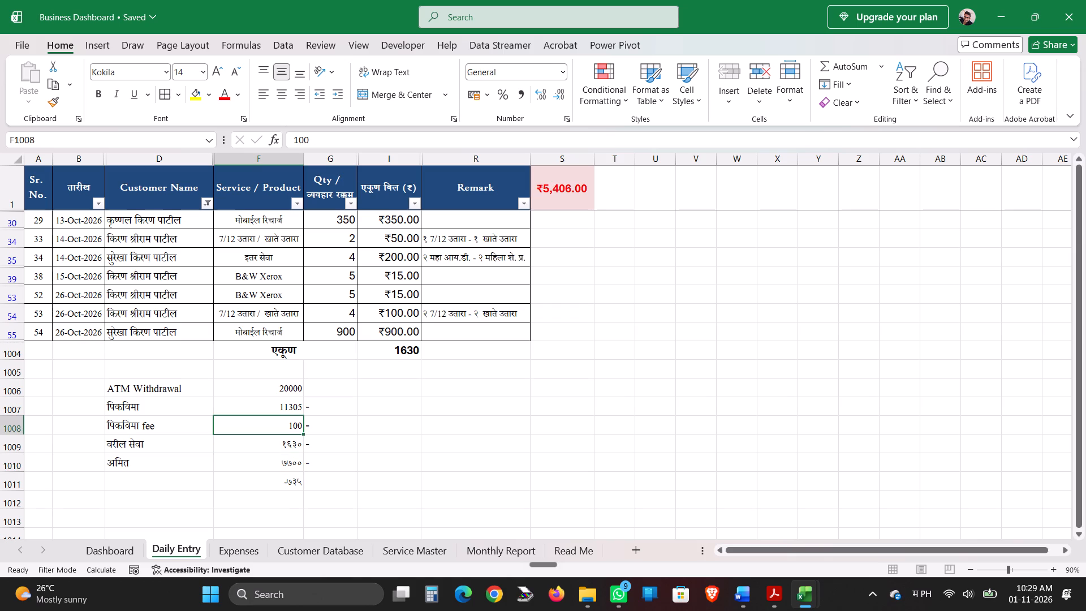
left_click(51, 105)
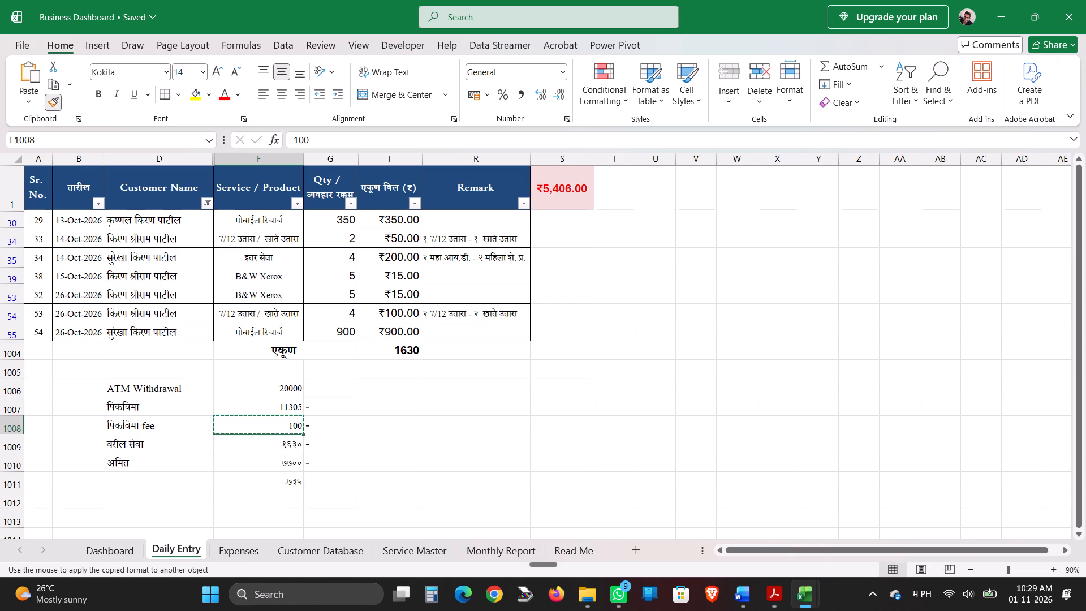
left_click_drag(261, 444, 264, 479)
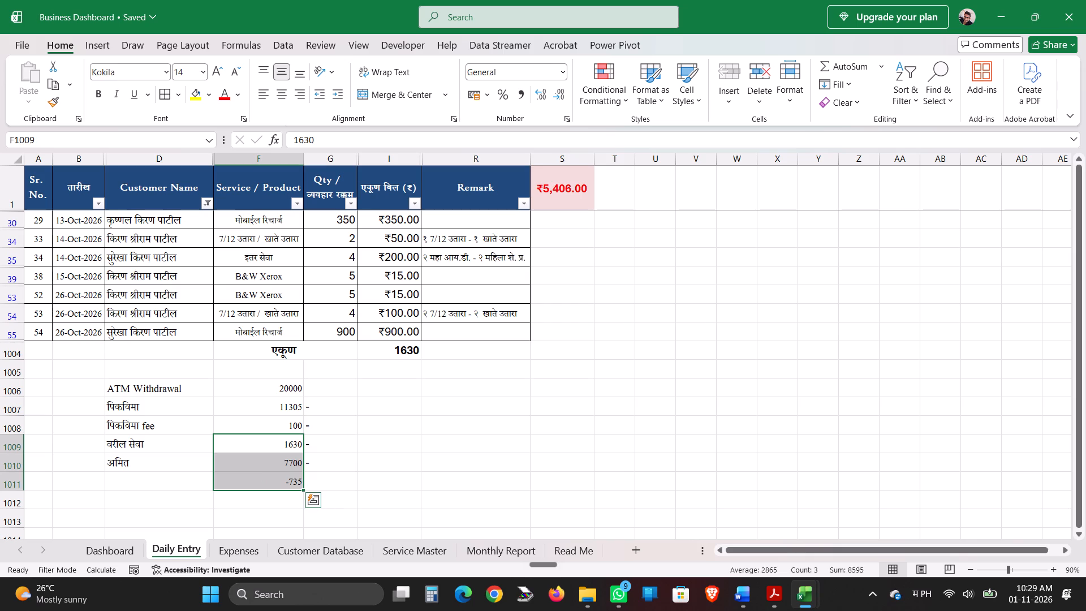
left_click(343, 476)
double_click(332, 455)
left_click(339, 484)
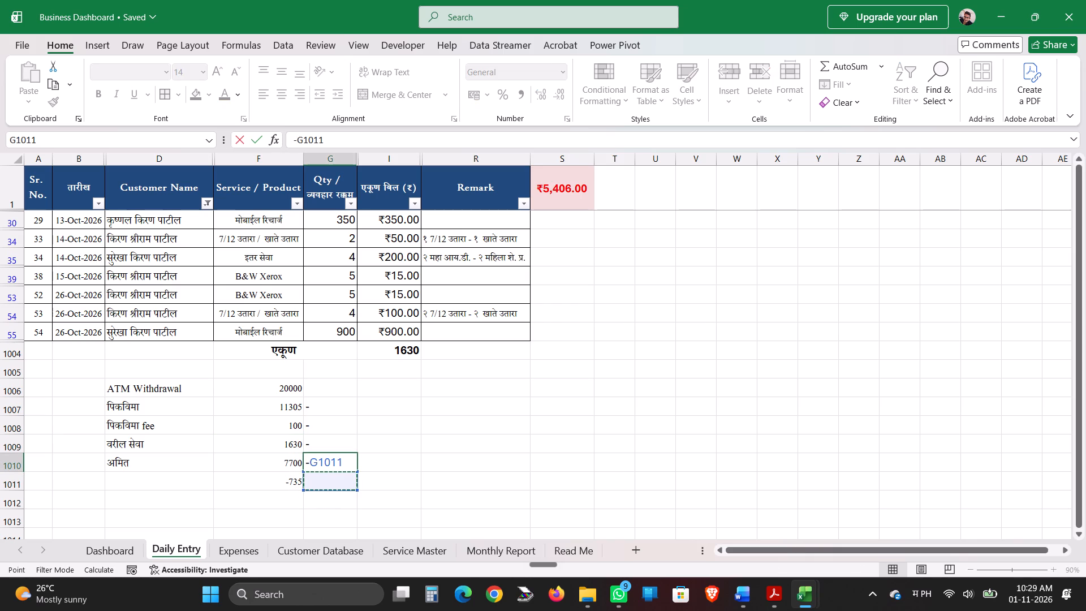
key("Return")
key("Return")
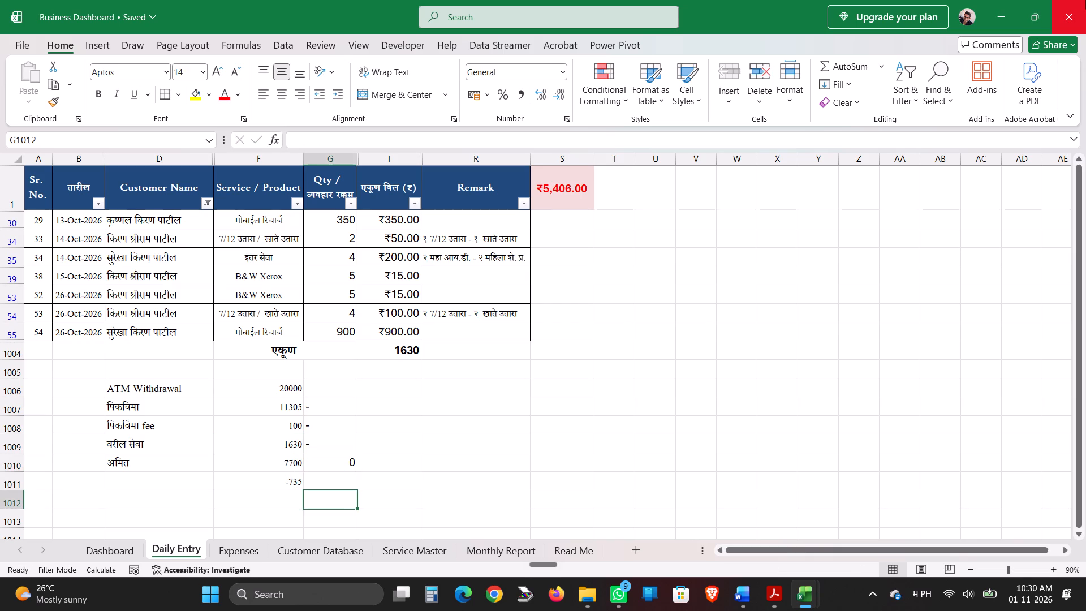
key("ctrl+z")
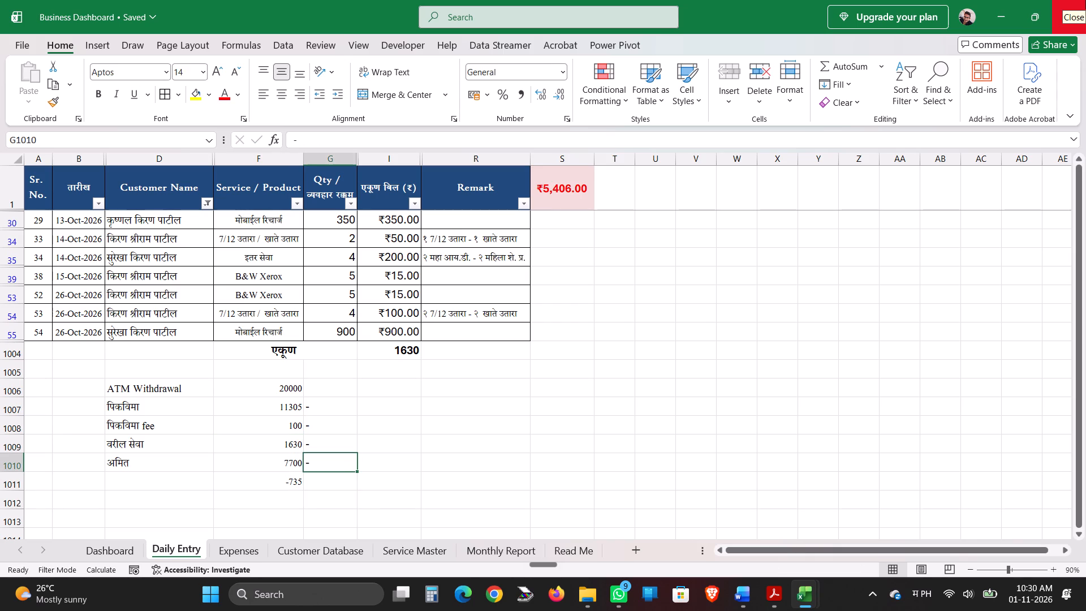
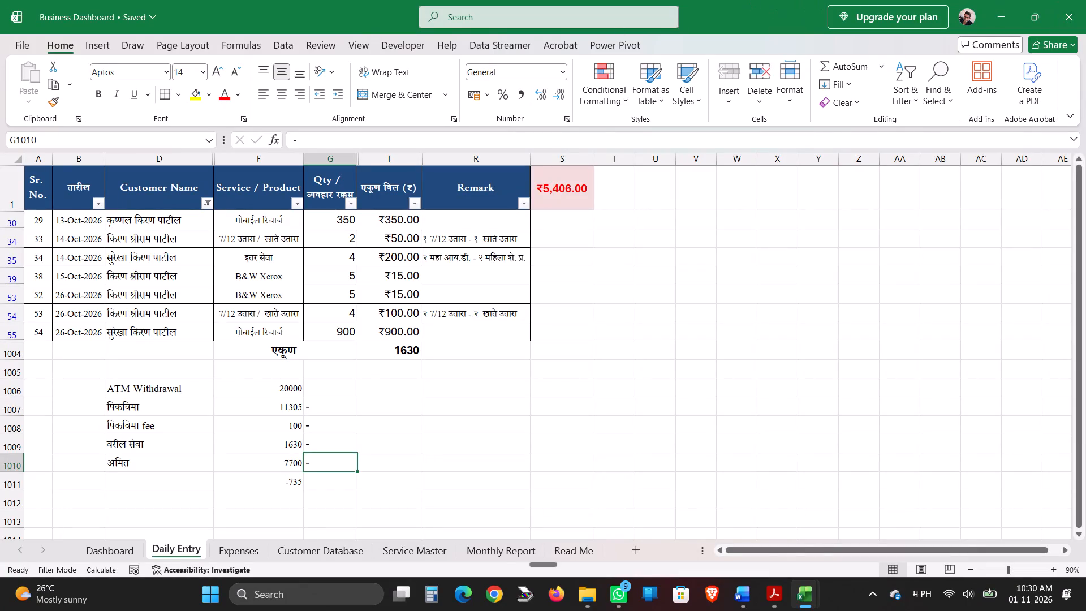
Change the label in D1009 from वरील सेवा to वरील रक्कम.
double_click(191, 440)
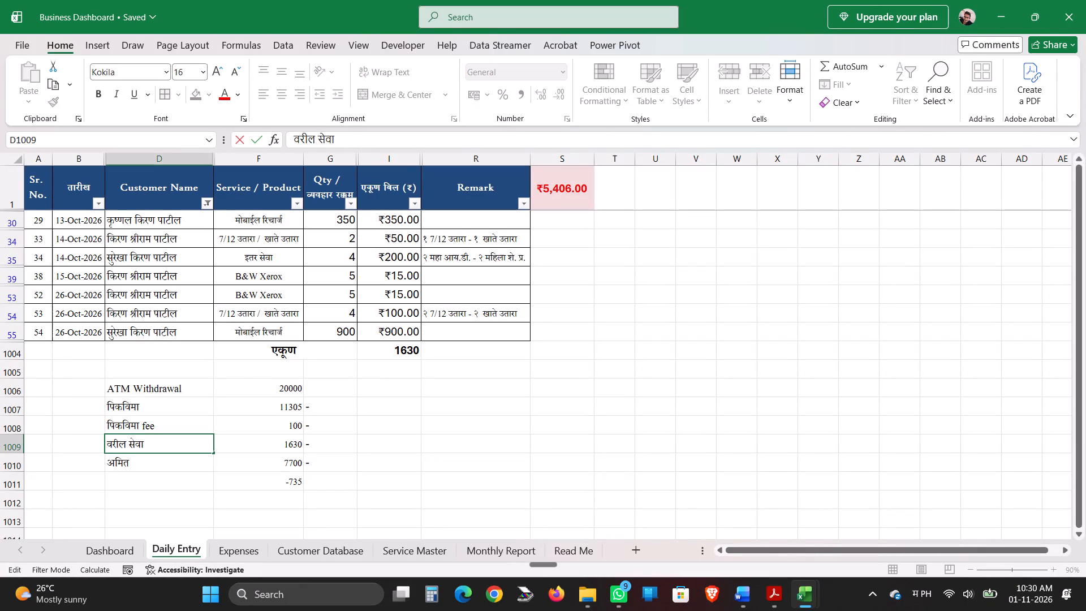
key("BackSpace")
key("BackSpace")
key("BackSpace")
key("BackSpace")
key("BackSpace")
type("rakkm")
key("Return")
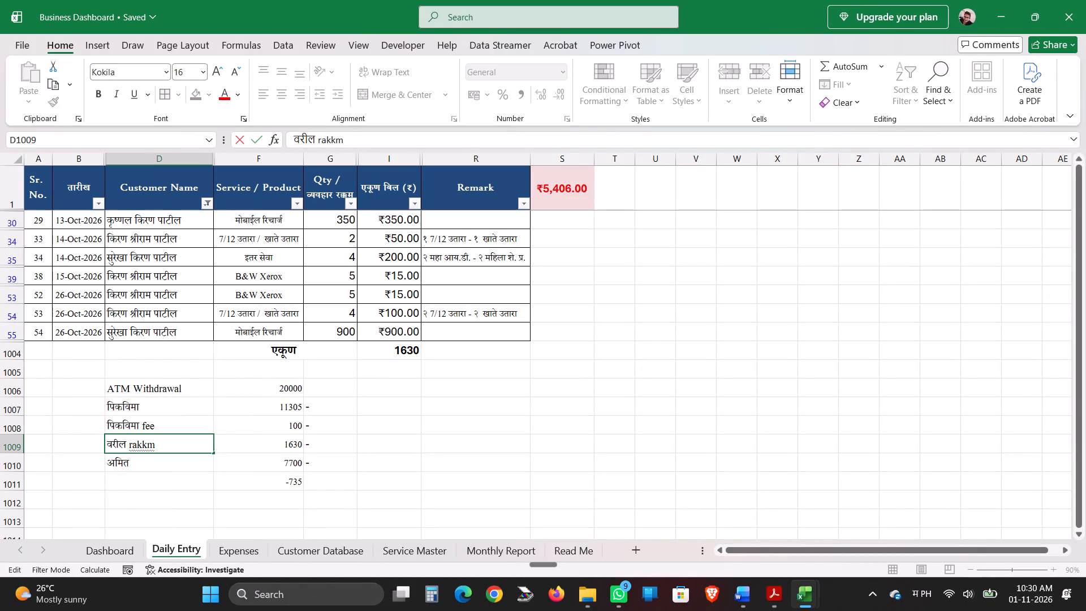
key("Return")
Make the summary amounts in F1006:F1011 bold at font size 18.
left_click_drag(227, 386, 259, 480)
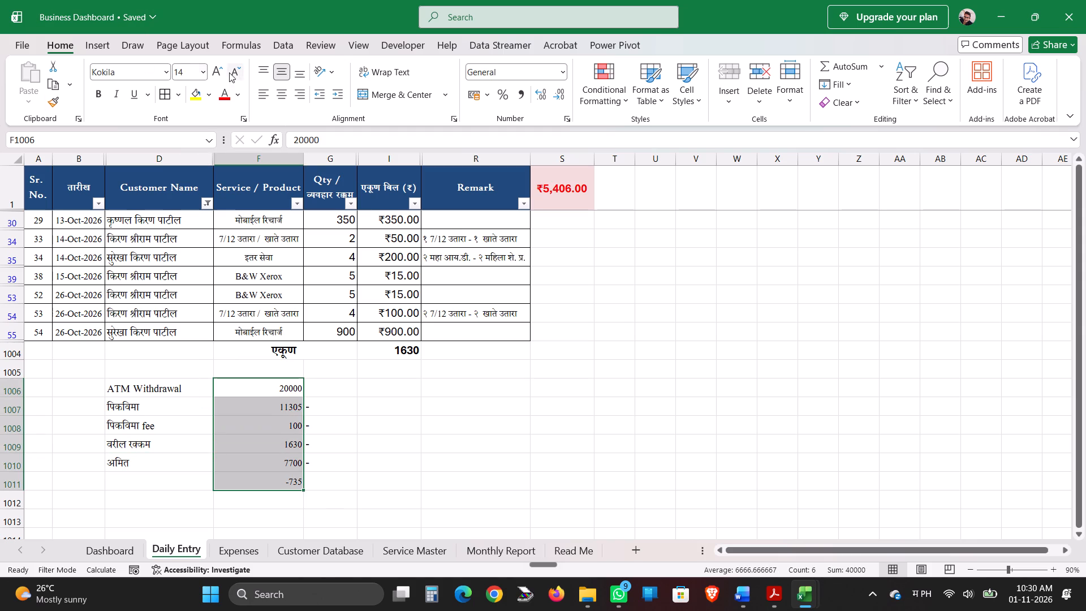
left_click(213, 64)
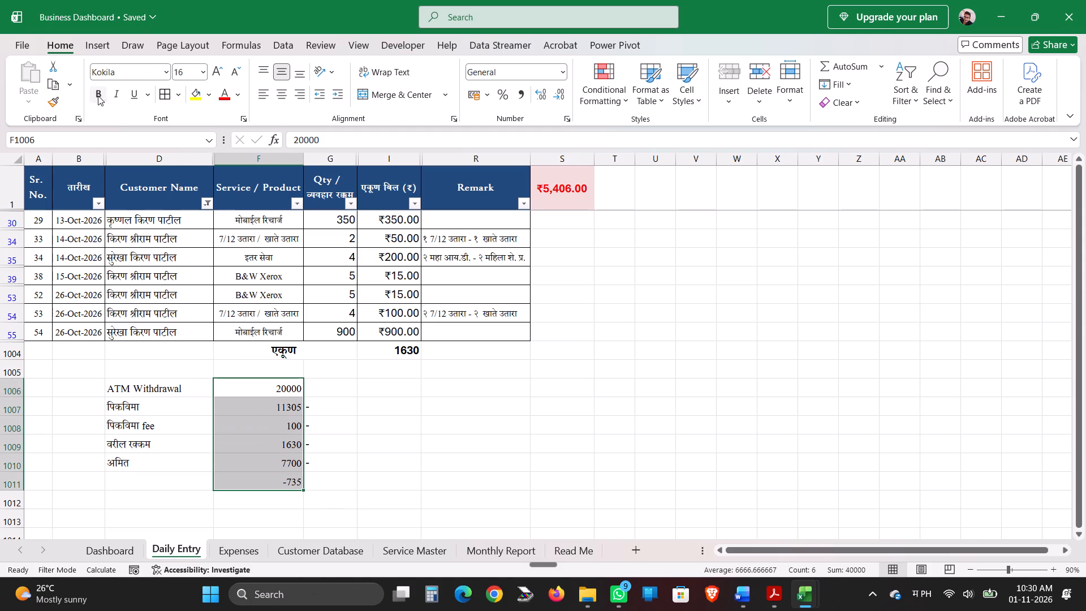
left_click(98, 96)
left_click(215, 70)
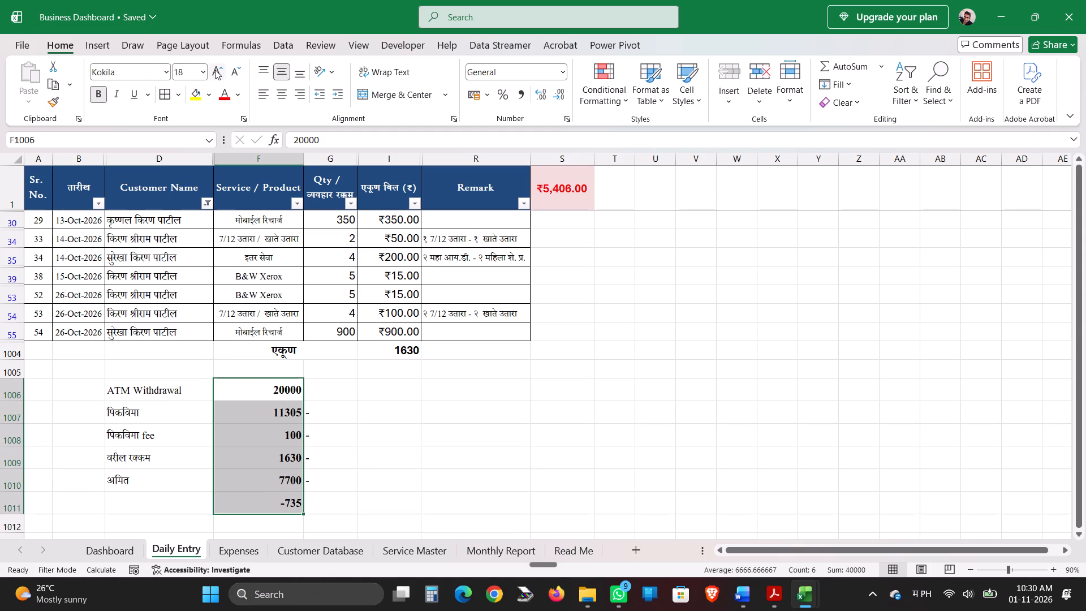
Make the summary labels in D1006:D1010 bold at font size 18.
left_click_drag(155, 390, 186, 470)
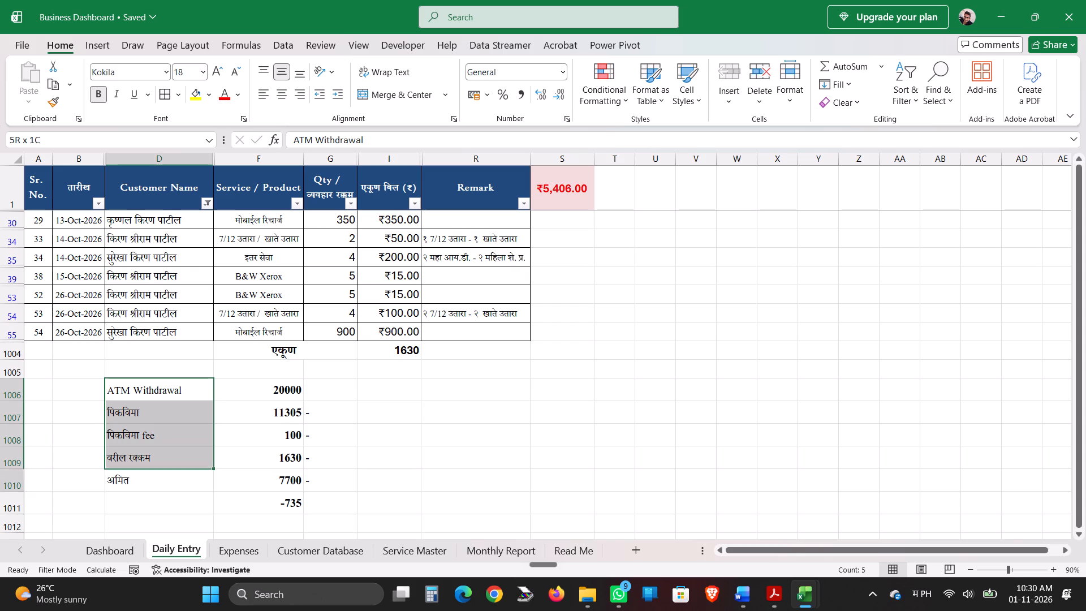
left_click_drag(186, 470, 189, 479)
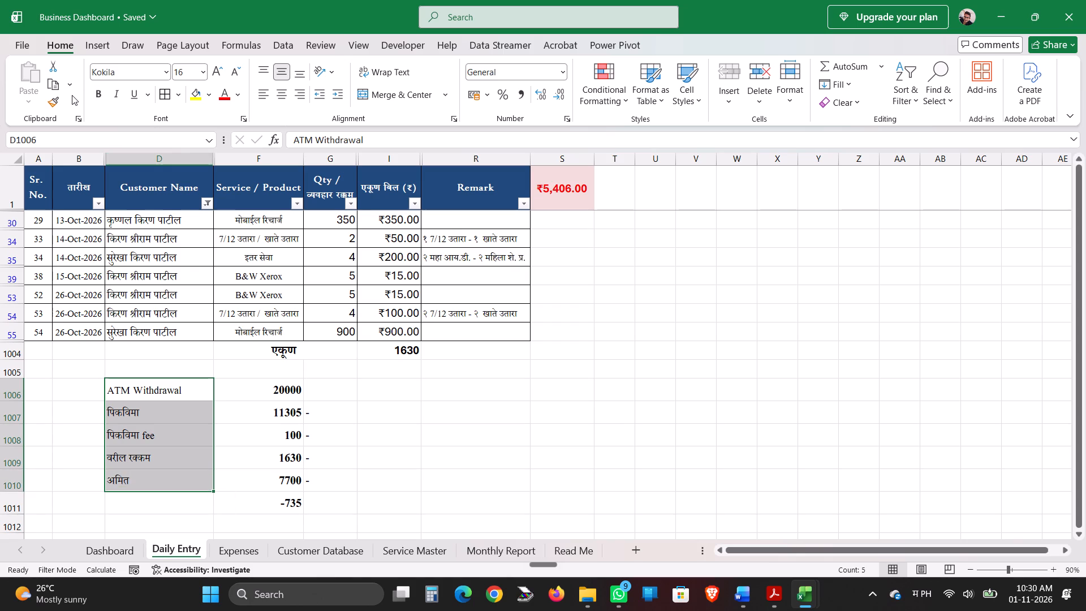
left_click(220, 72)
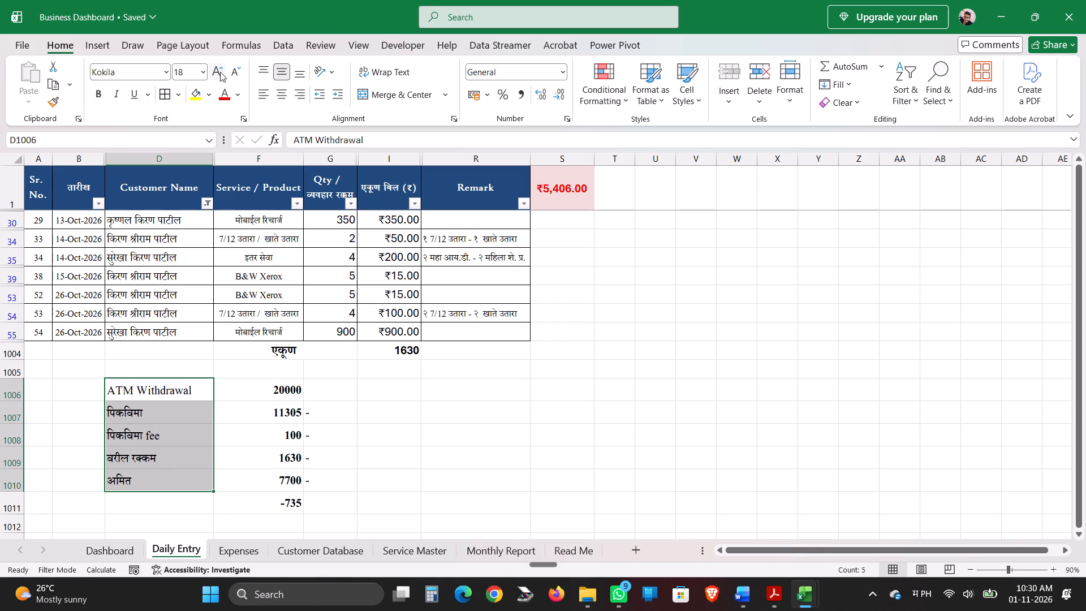
left_click(100, 88)
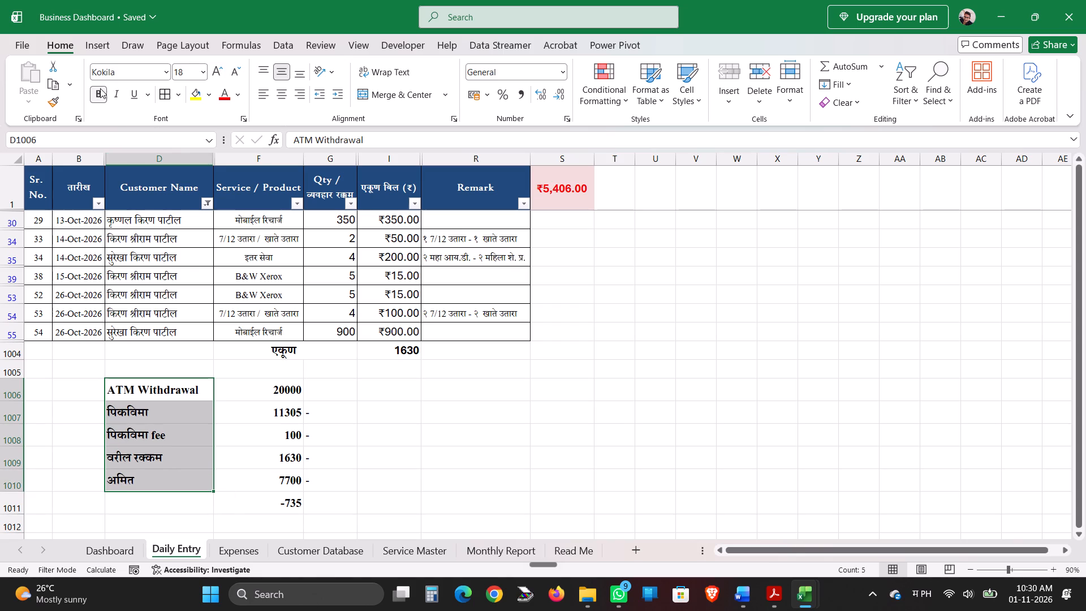
left_click(197, 425)
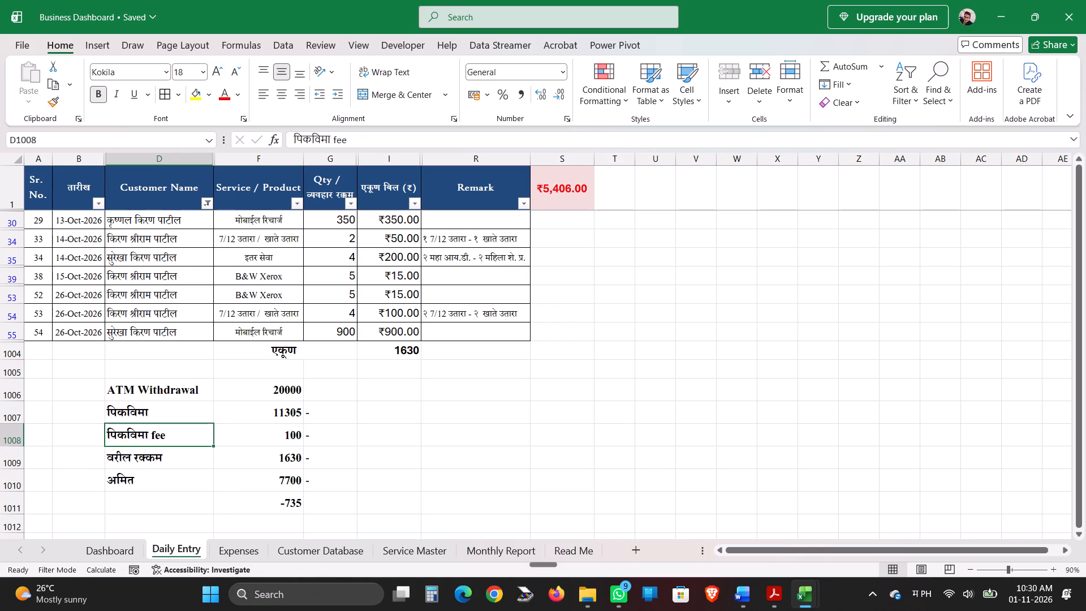
left_click(200, 479)
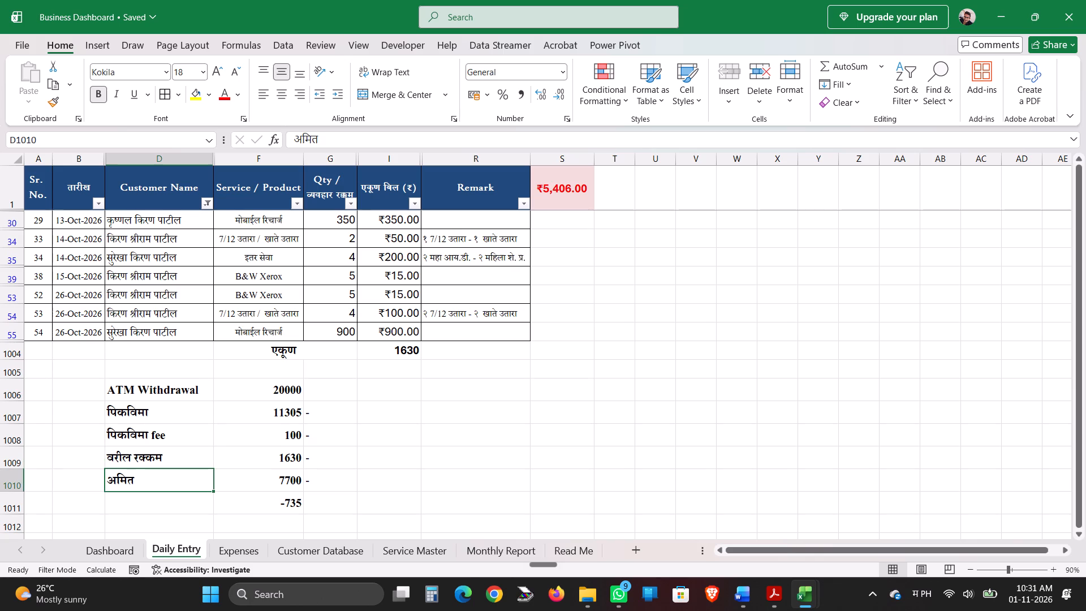
Copy the formatting of I55 onto the total in I1004 with Format Painter and make the total bold.
left_click(399, 344)
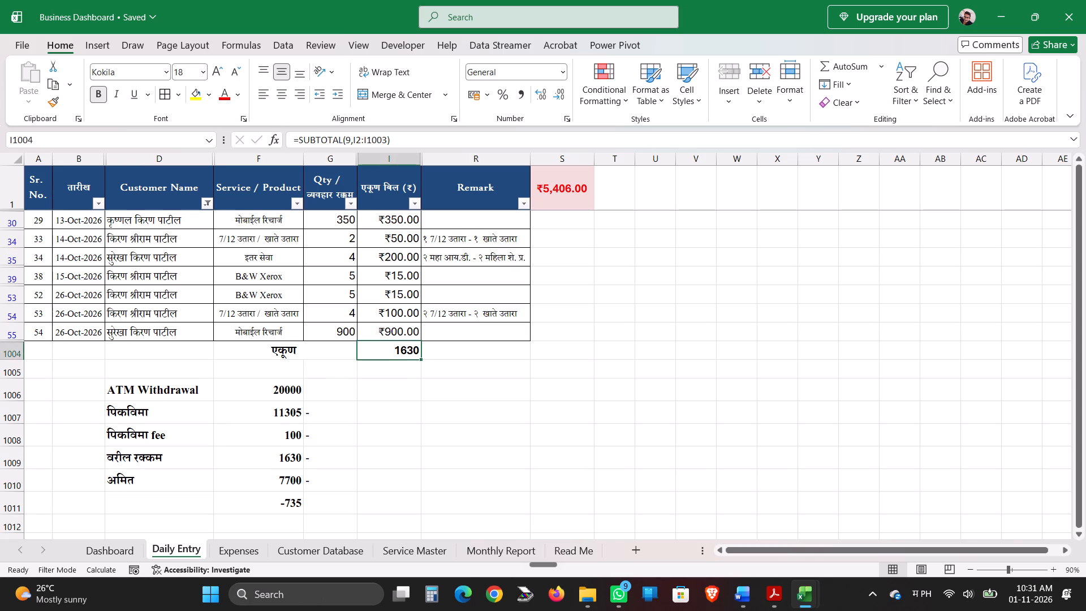
left_click(394, 335)
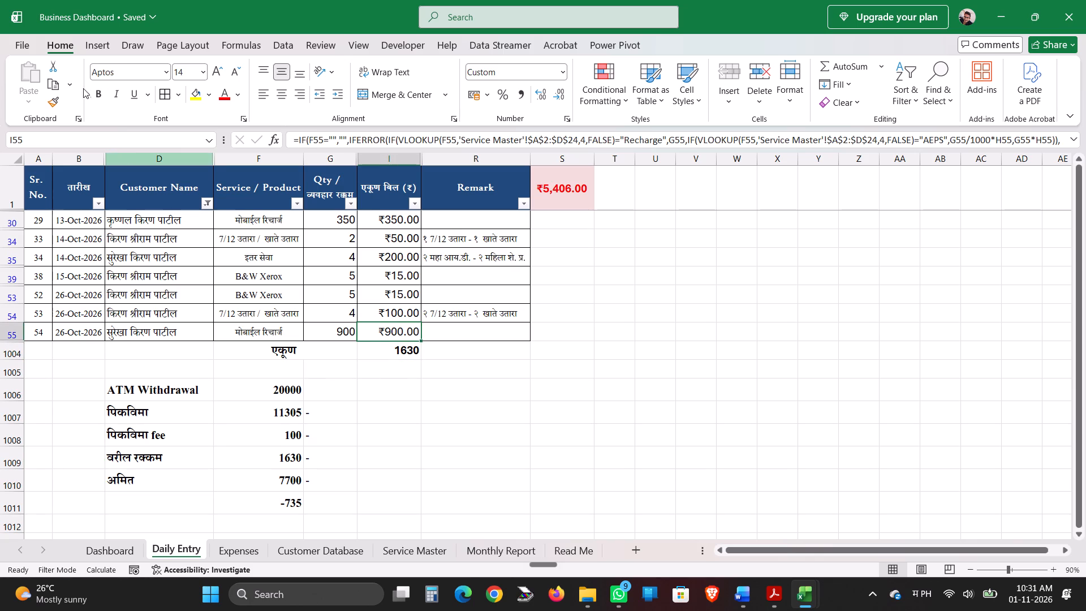
left_click(51, 98)
left_click(397, 343)
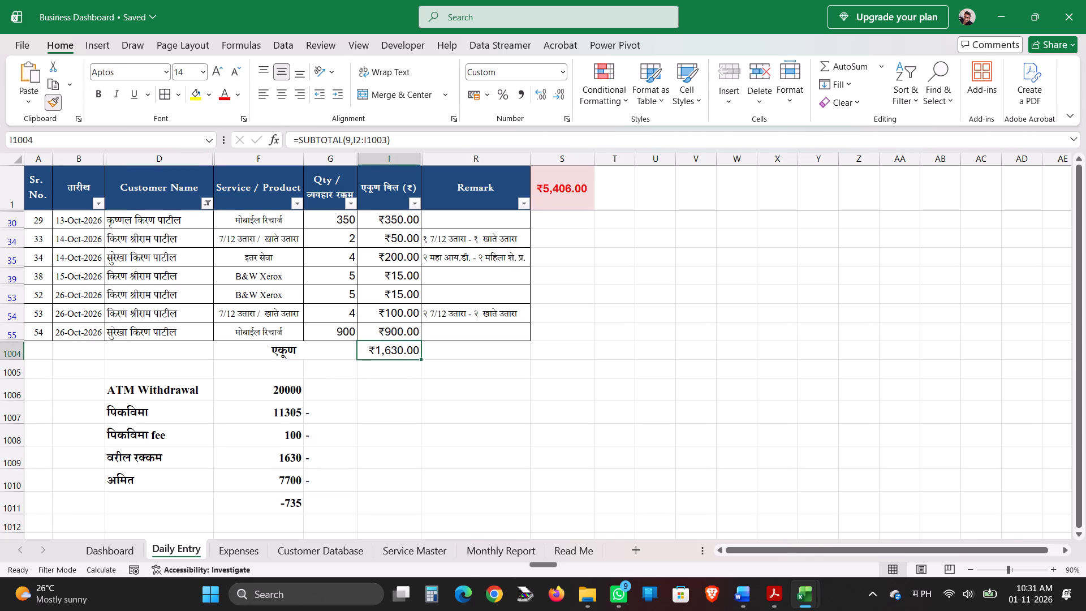
left_click(388, 391)
left_click(378, 348)
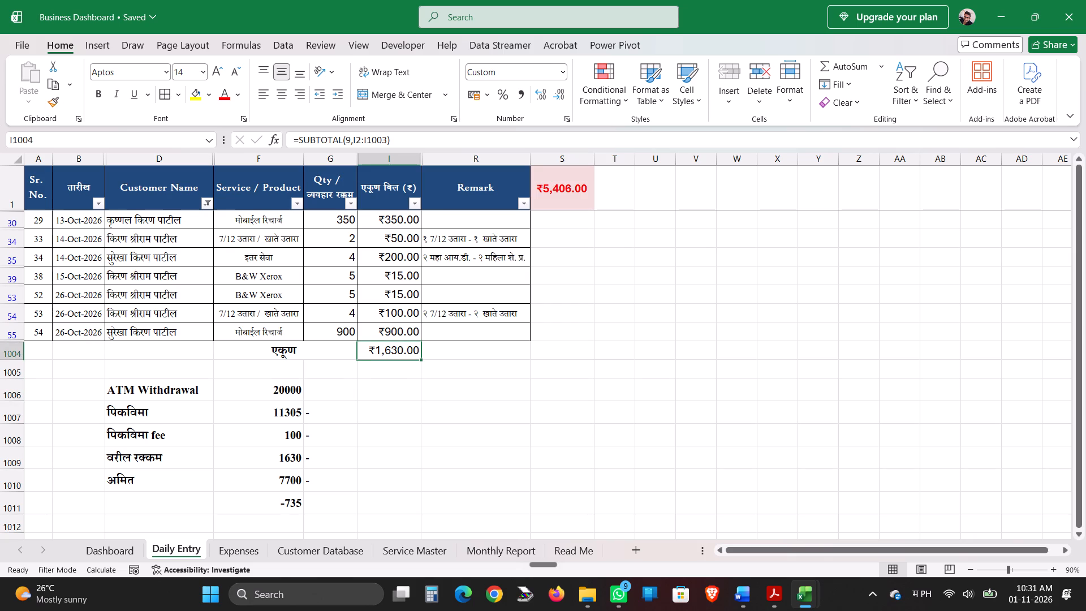
left_click(100, 97)
left_click(298, 348)
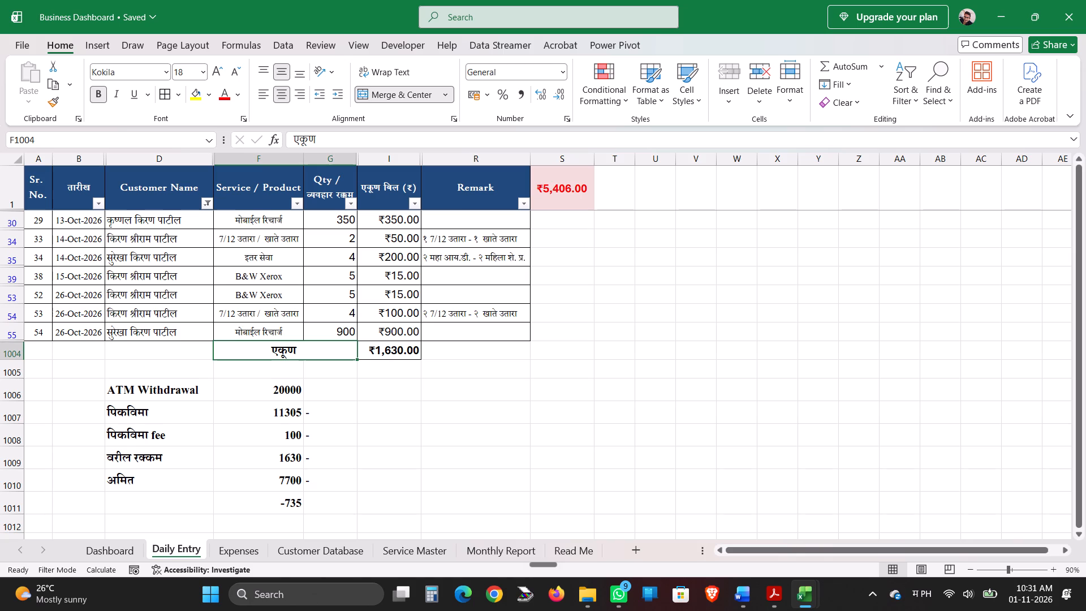
left_click(384, 441)
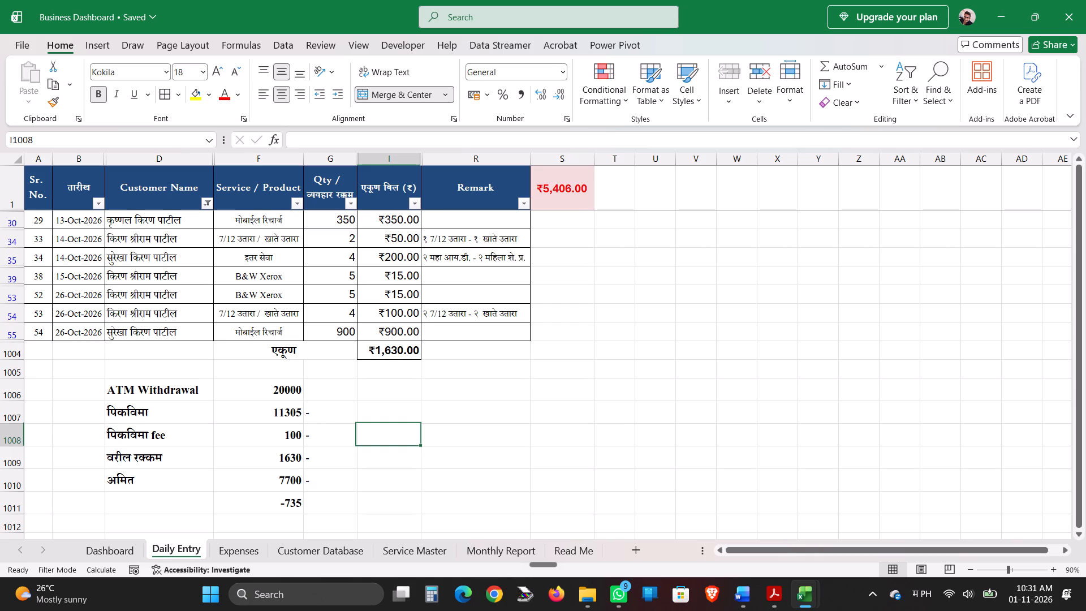
Set the summary amounts in F1006:F1011 to the Aptos font at size 16, without bold.
left_click_drag(284, 390, 281, 490)
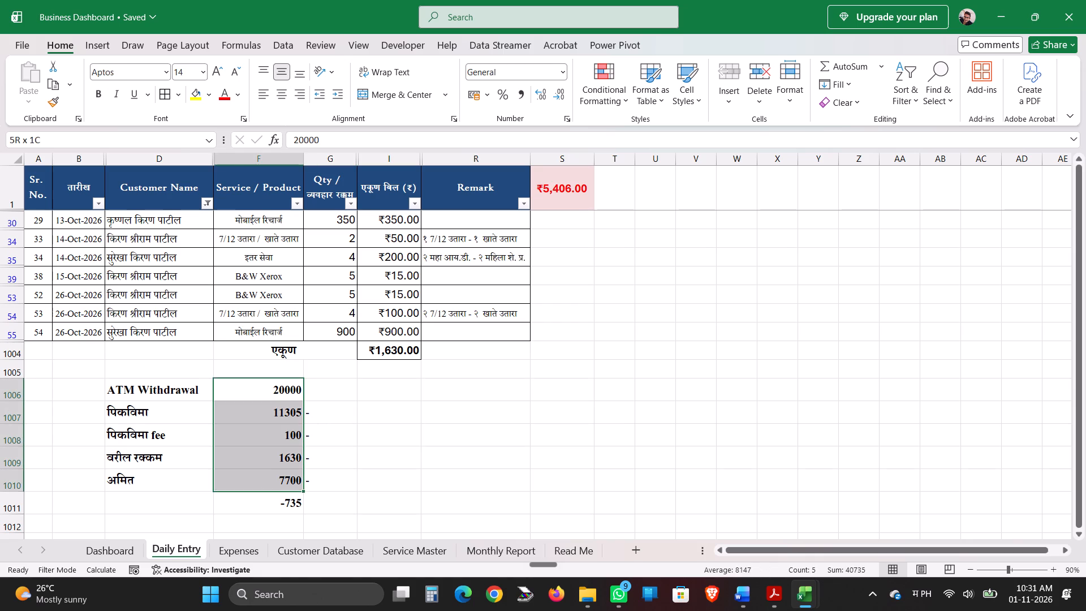
left_click_drag(281, 490, 282, 501)
left_click(167, 68)
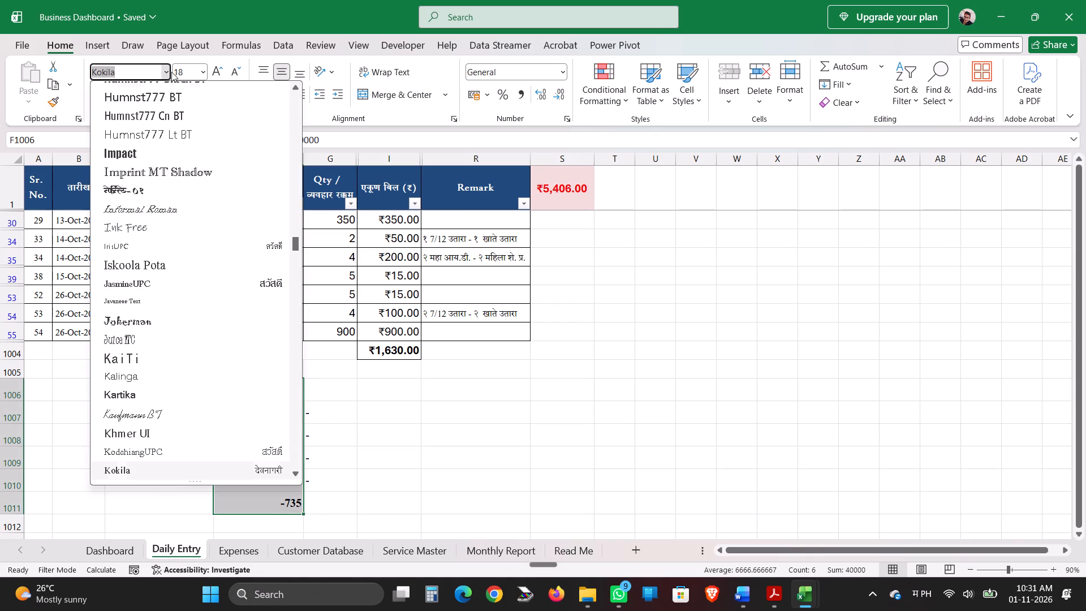
scroll(157, 362, "up", 9)
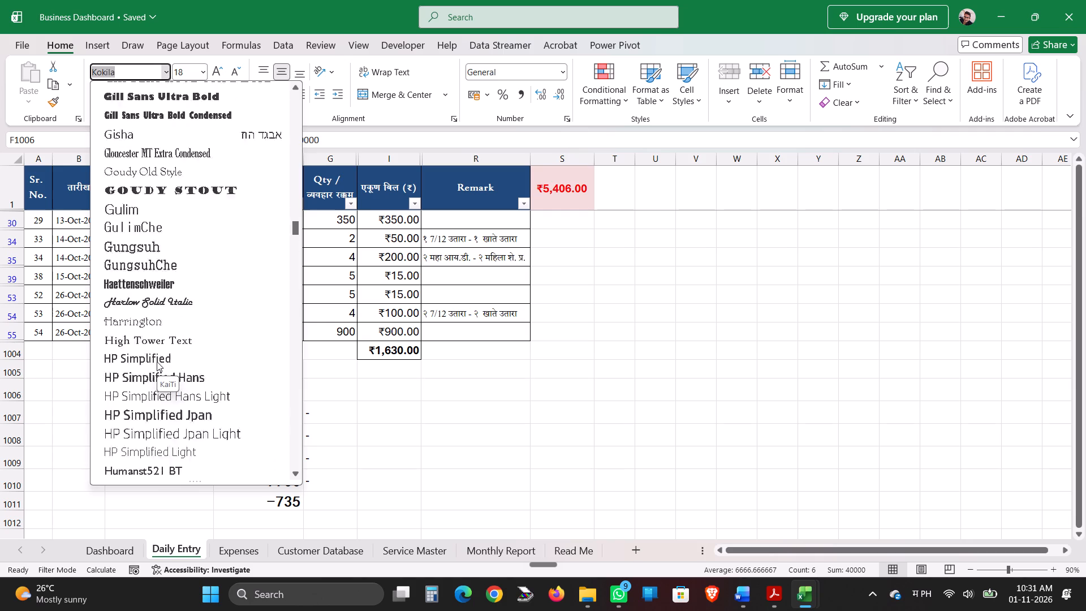
scroll(157, 362, "up", 20)
scroll(157, 362, "up", 20)
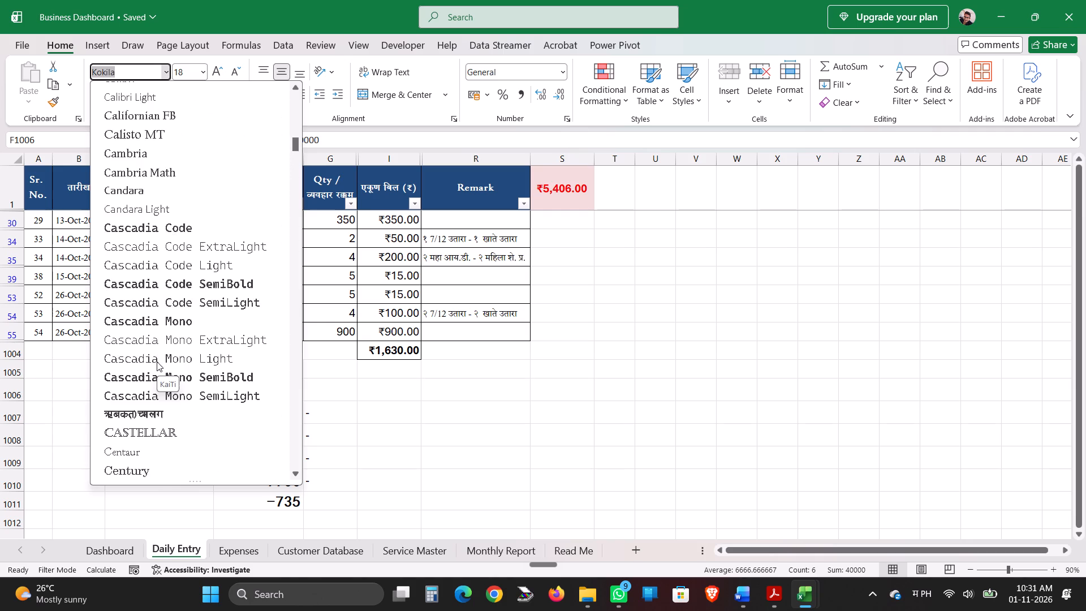
scroll(157, 362, "up", 20)
scroll(157, 362, "up", 12)
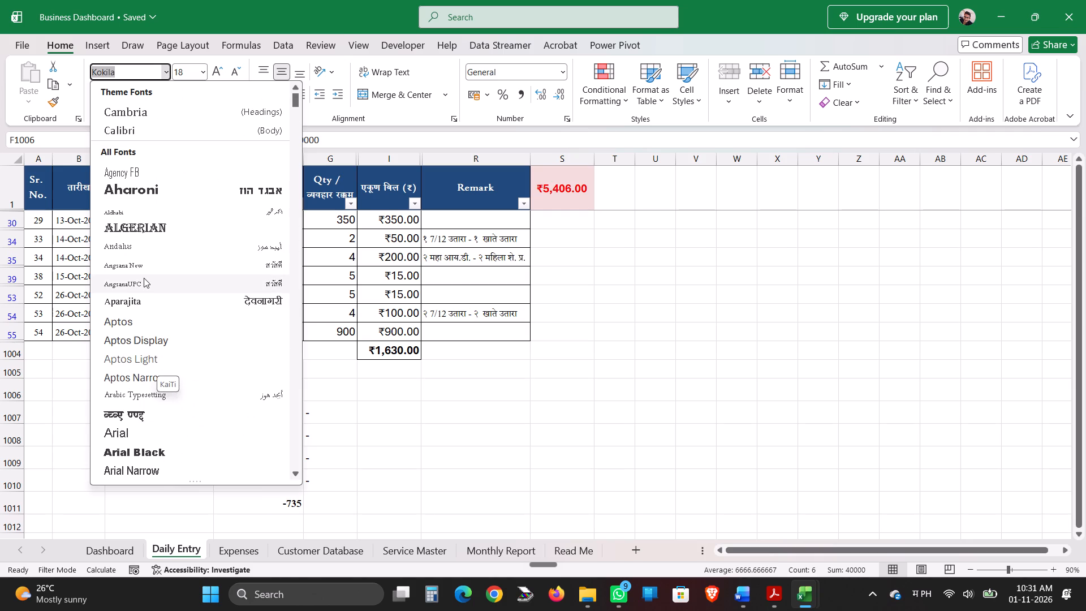
left_click(146, 323)
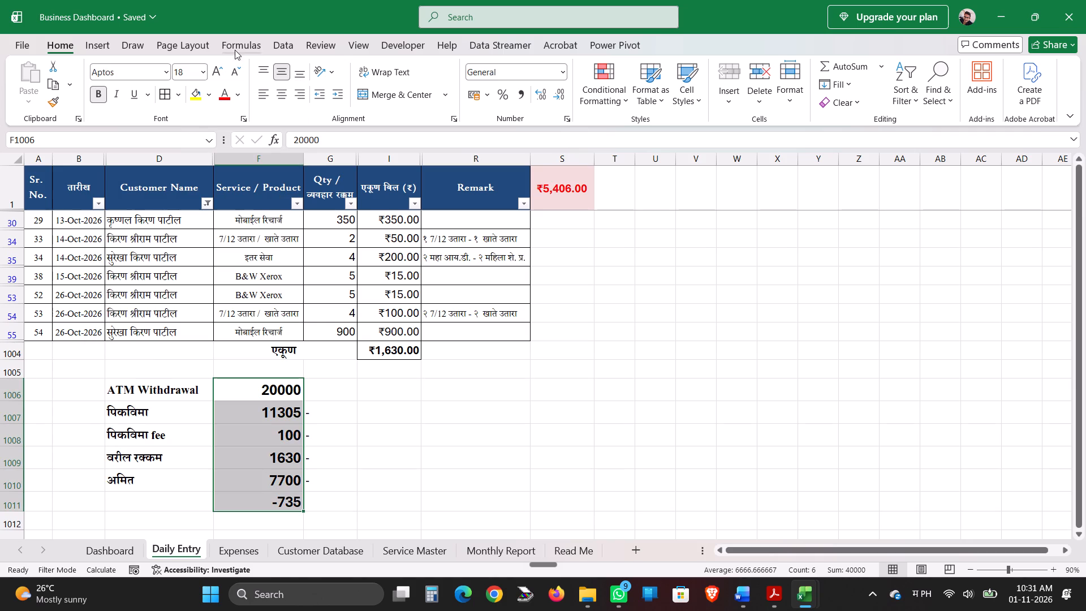
left_click(237, 66)
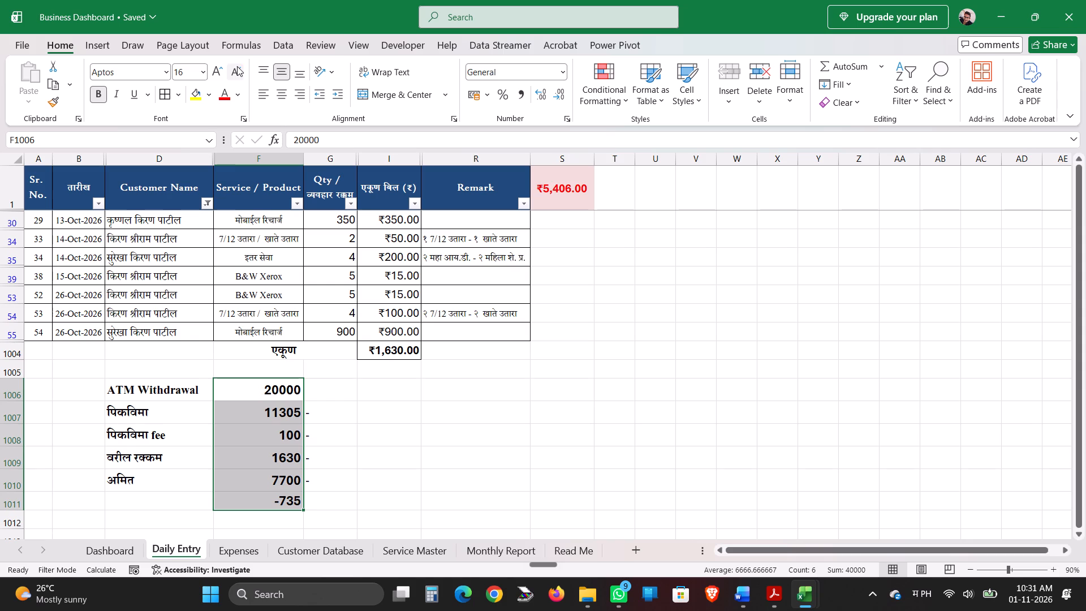
left_click(100, 96)
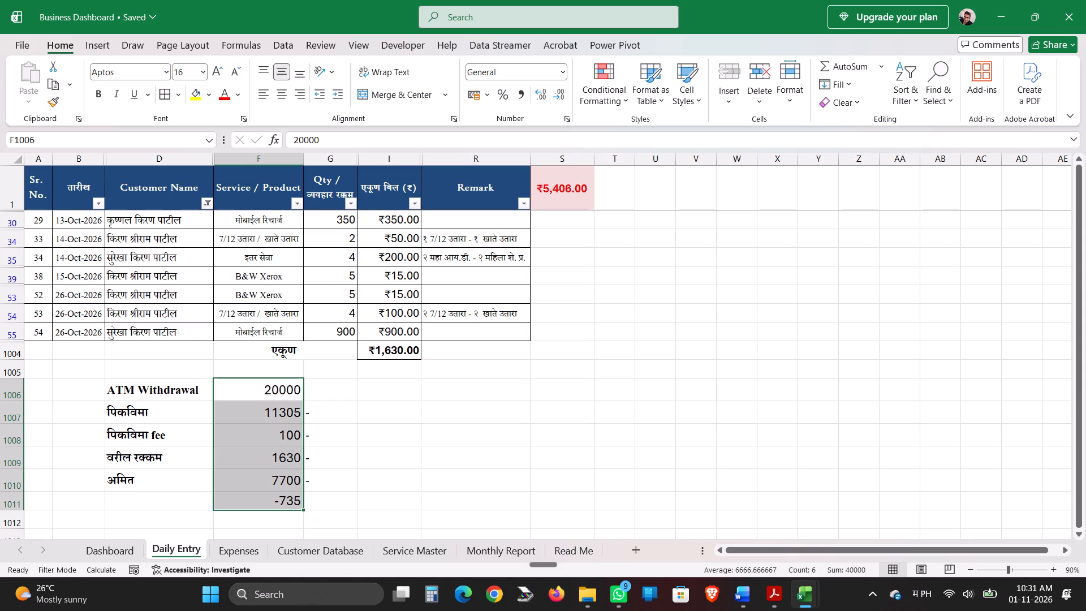
Add borders around the merged एकूण cell in row 1004.
left_click(341, 411)
left_click(310, 351)
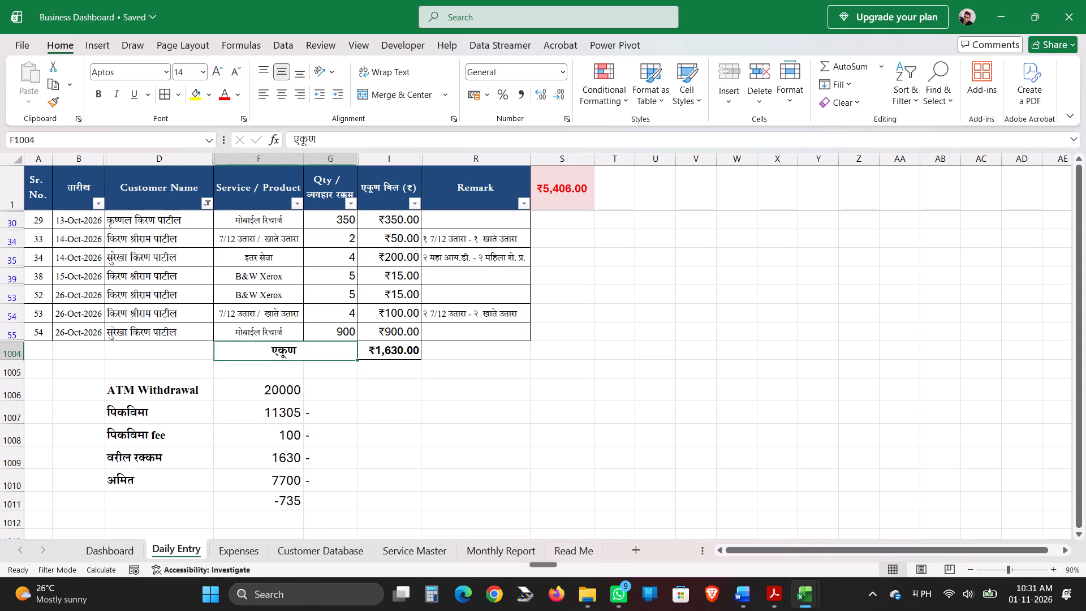
left_click(161, 94)
left_click(354, 425)
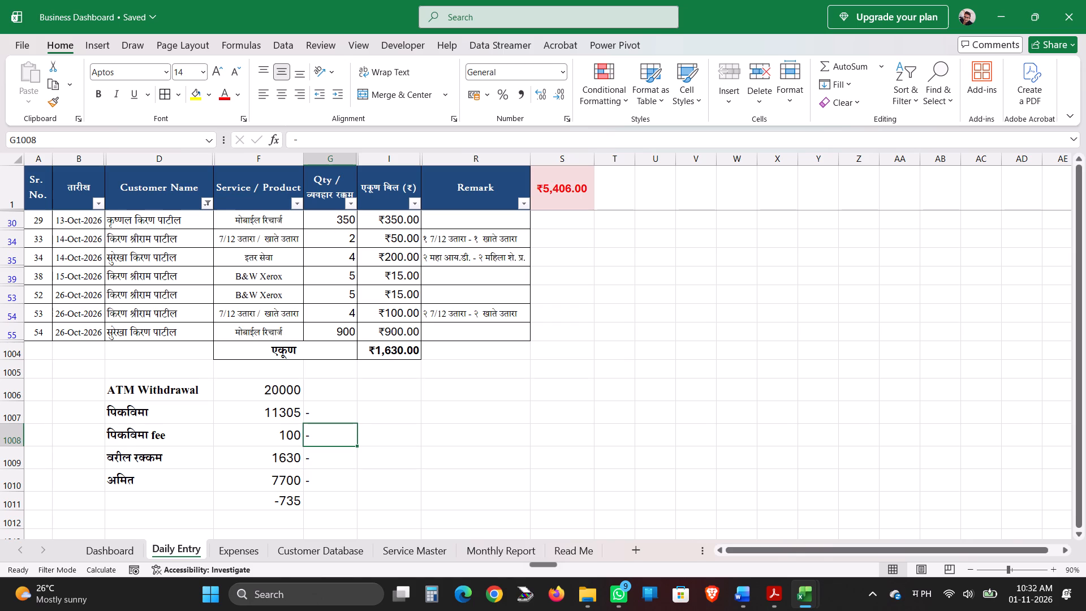
Enlarge the minus signs in G1007:G1010 to font size 20.
left_click_drag(311, 415, 324, 481)
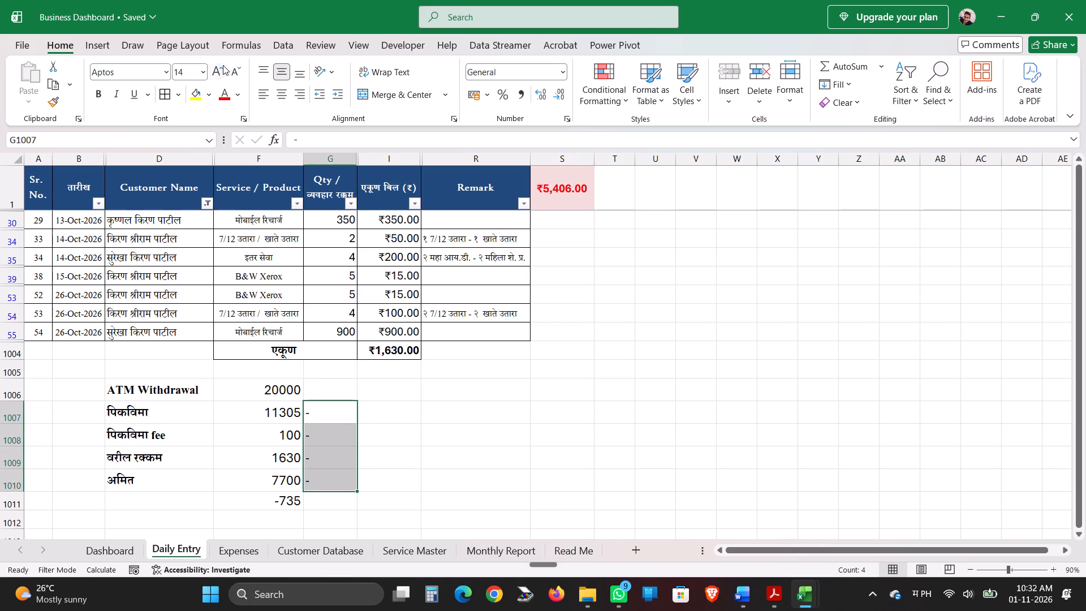
left_click(222, 67)
left_click(222, 67)
left_click(222, 67)
Enter 730 in I1007, in the पिकविमा row, using English digits.
left_click(380, 416)
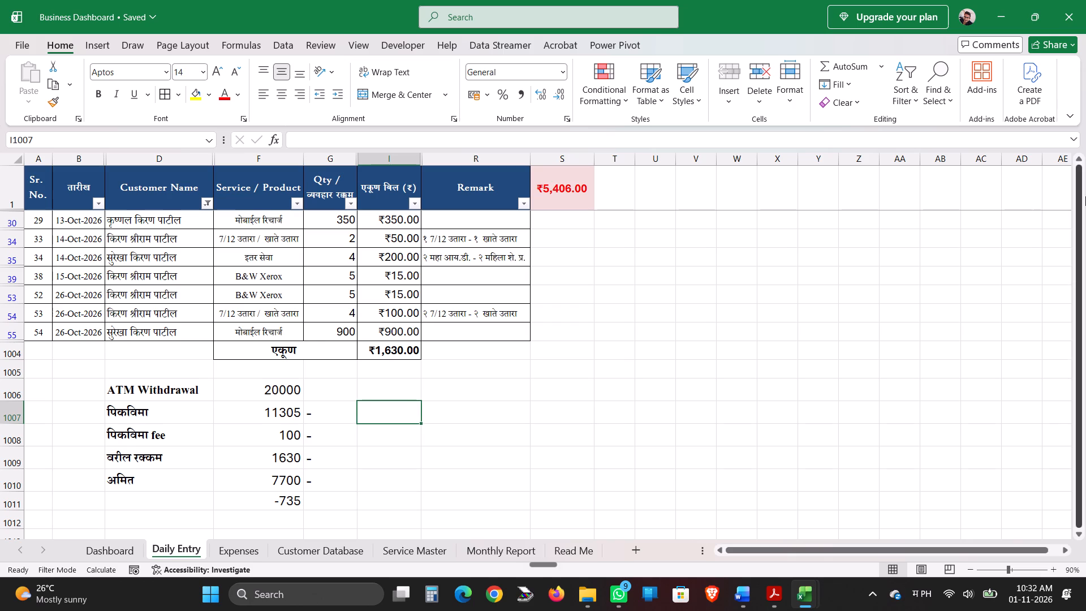
type("750")
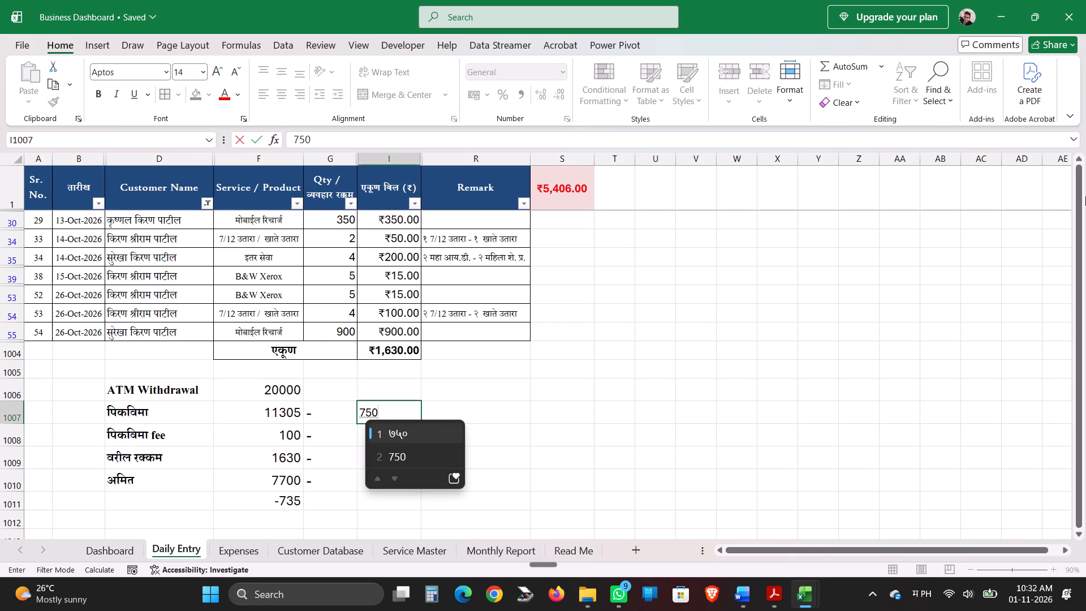
key("BackSpace")
key("BackSpace")
key("BackSpace")
key("BackSpace")
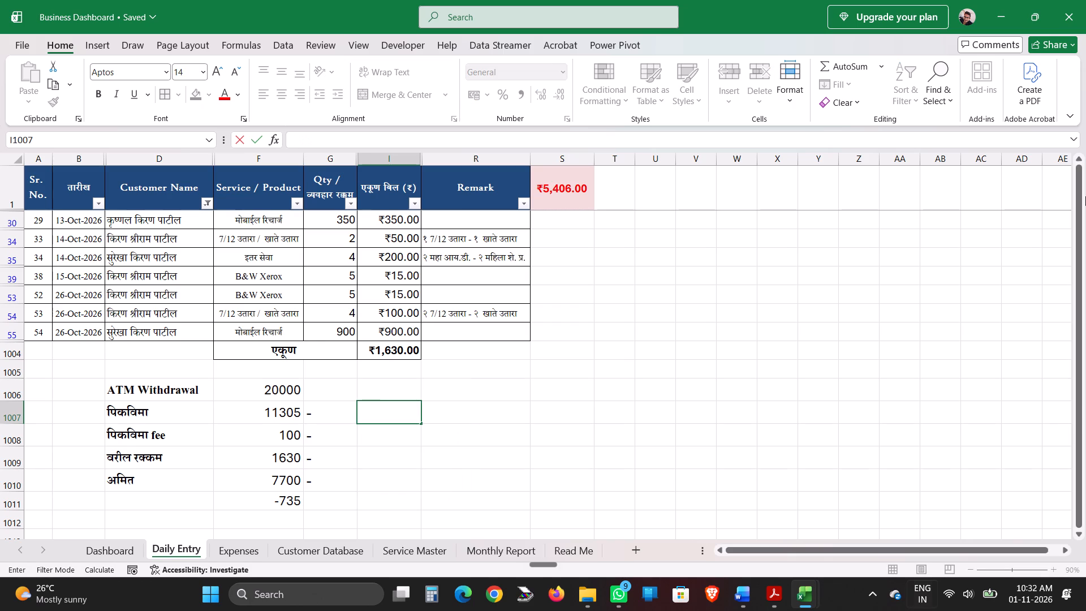
type("730")
key("Return")
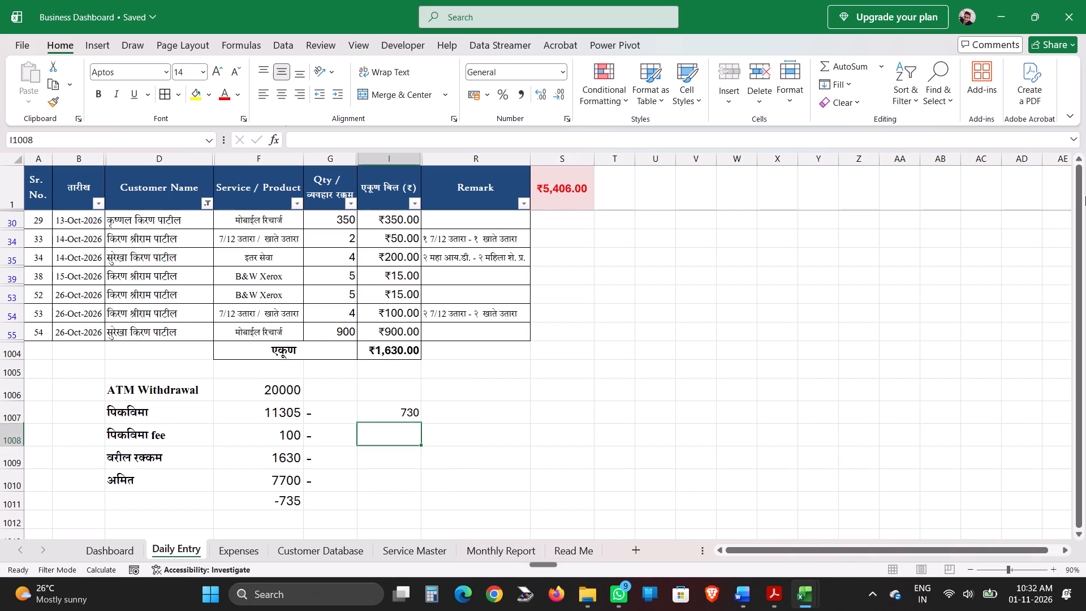
left_click(456, 417)
left_click(393, 415)
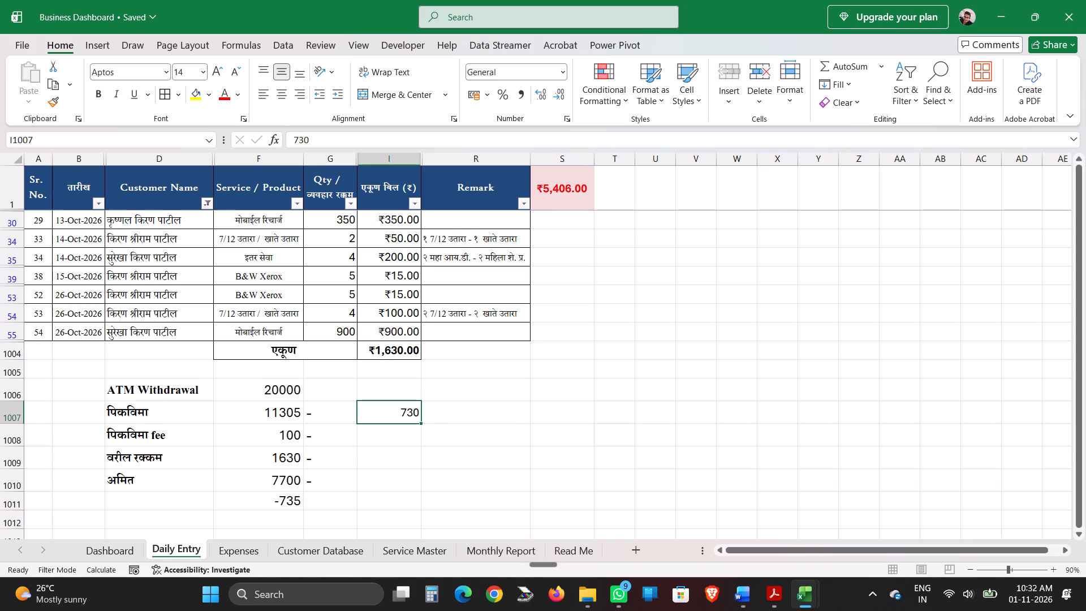
Move the 730 entry from I1007 to R1007, in the Remark column.
left_click_drag(389, 401, 444, 402)
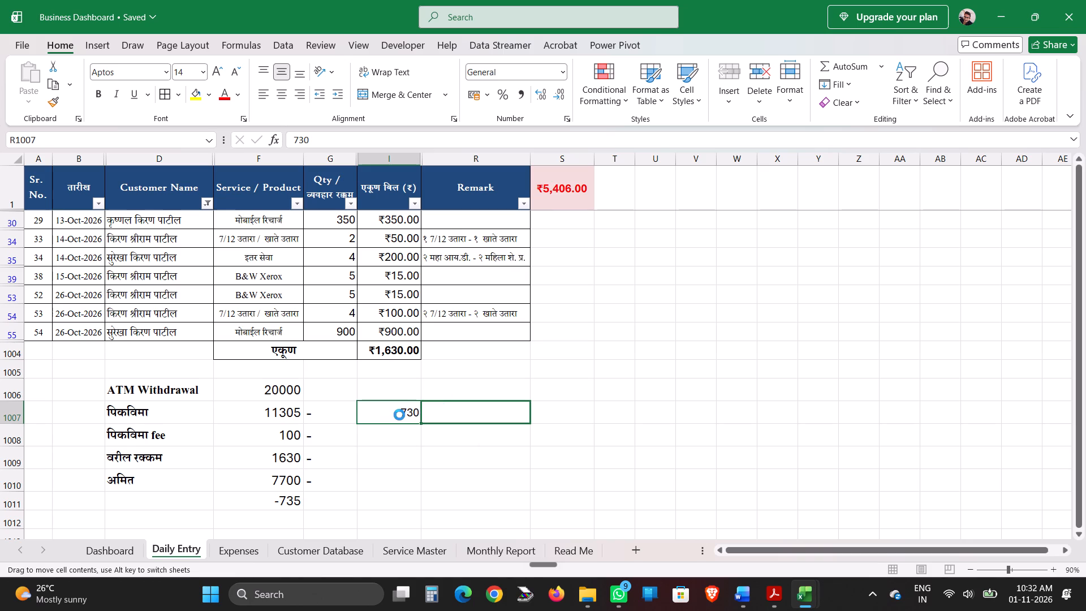
left_click(392, 414)
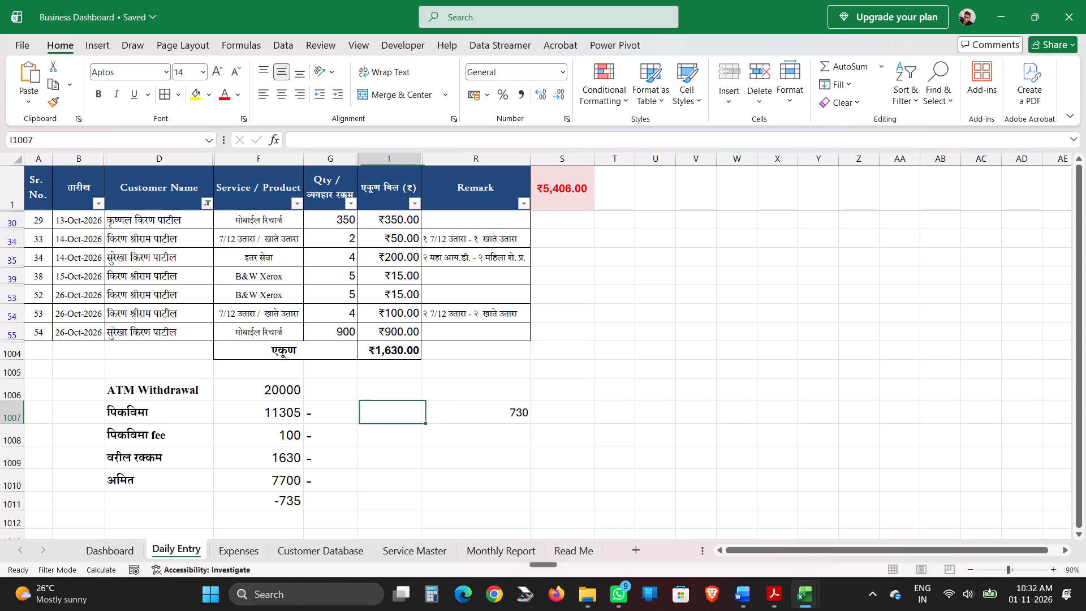
Add the Marathi label बाकी and a dash before the amount in R1007, making it "बाकी - 730".
double_click(431, 419)
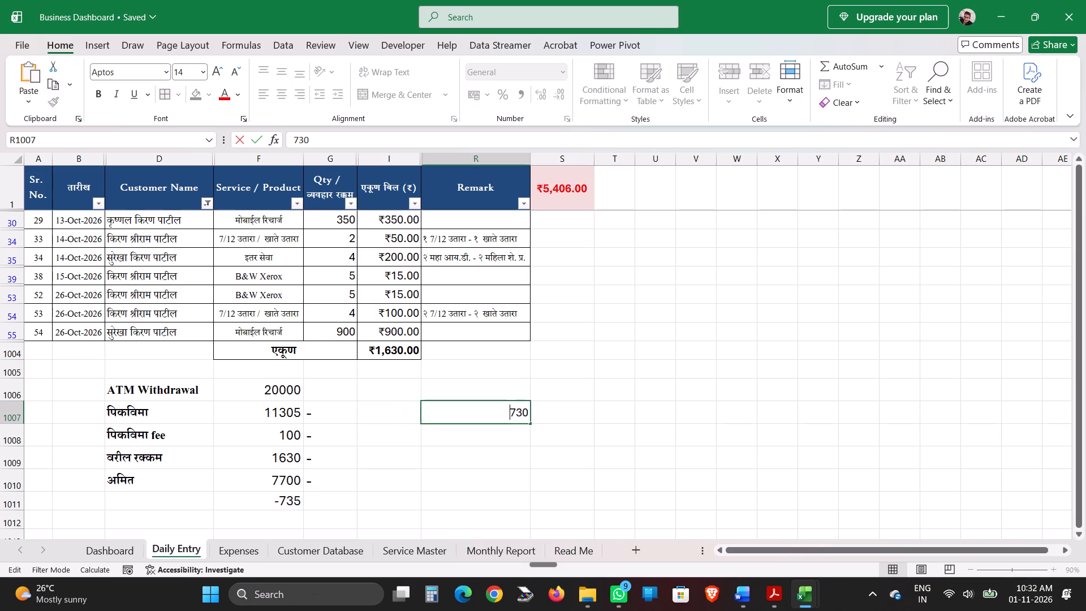
key("BackSpace")
key("Left")
key("Left")
type("baki")
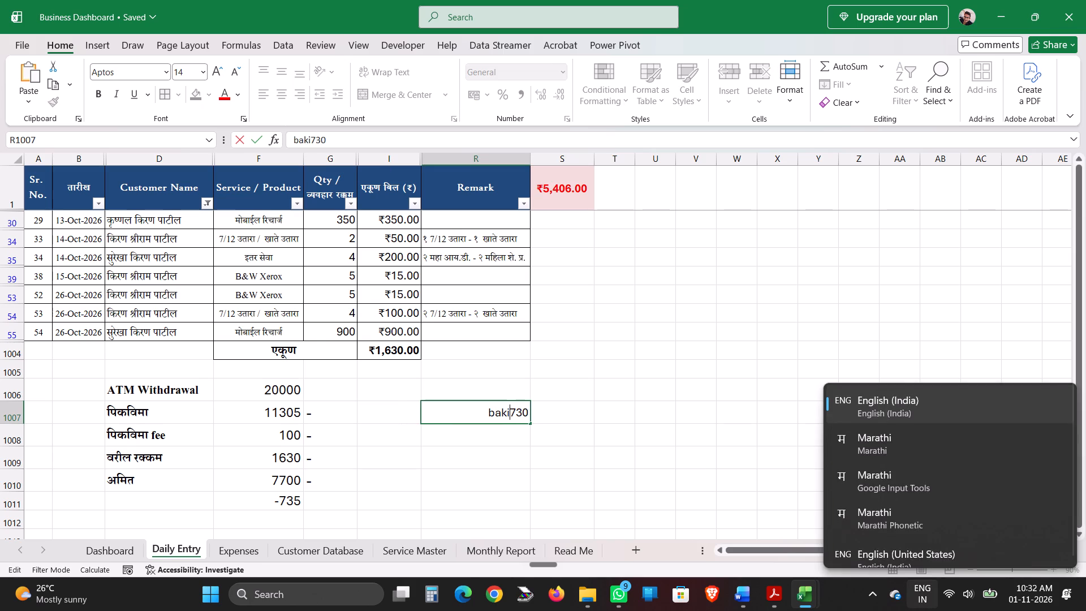
key("BackSpace")
key("BackSpace")
key("BackSpace")
key("BackSpace")
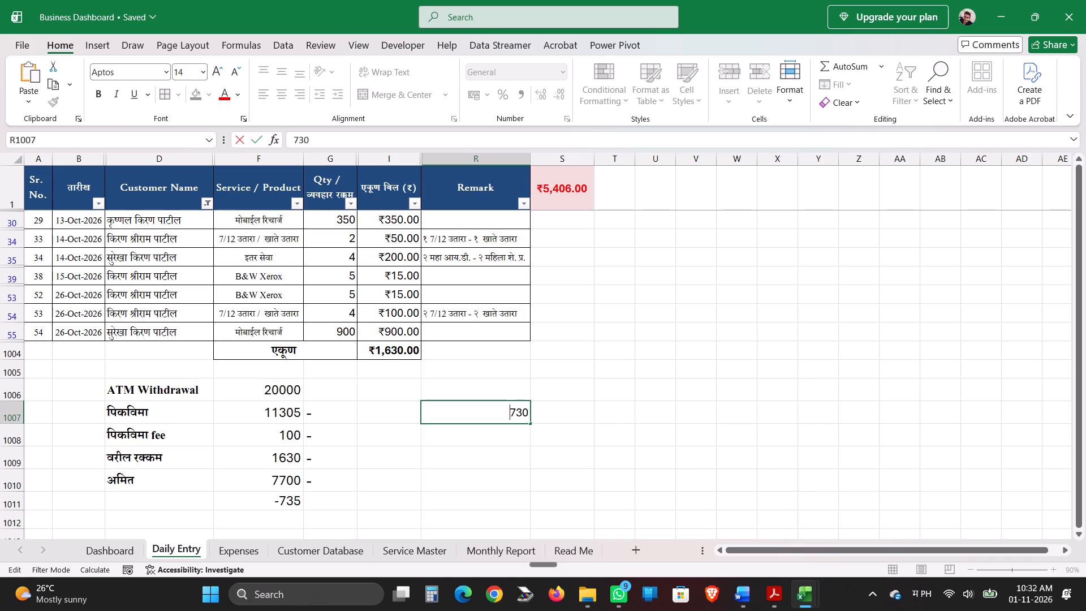
type("bakui")
key("BackSpace")
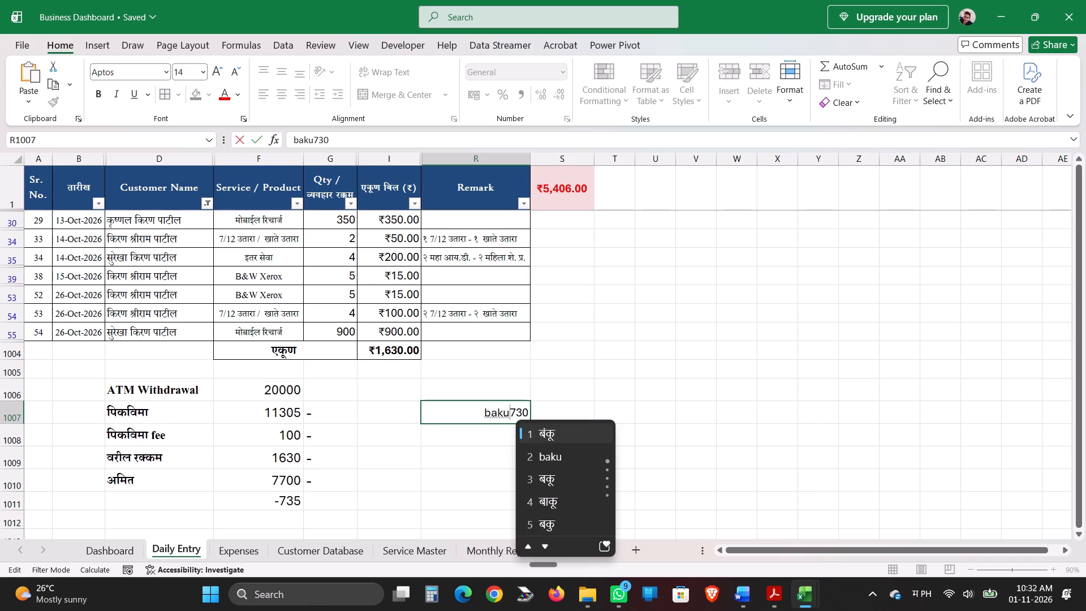
key("BackSpace")
key("i")
key("Return")
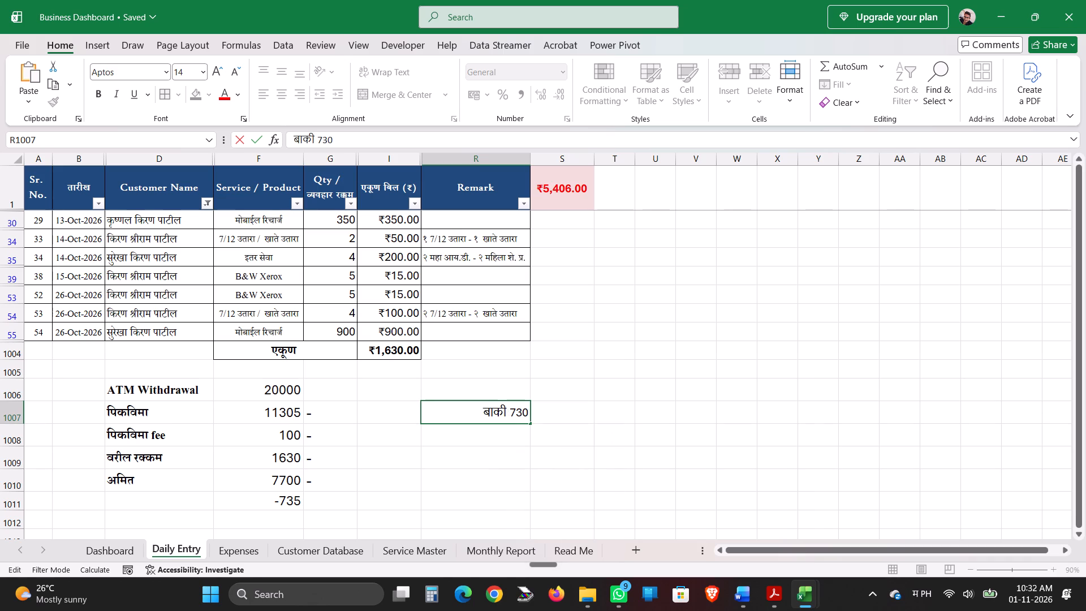
key("minus")
key("space")
left_click(448, 461)
left_click(444, 410)
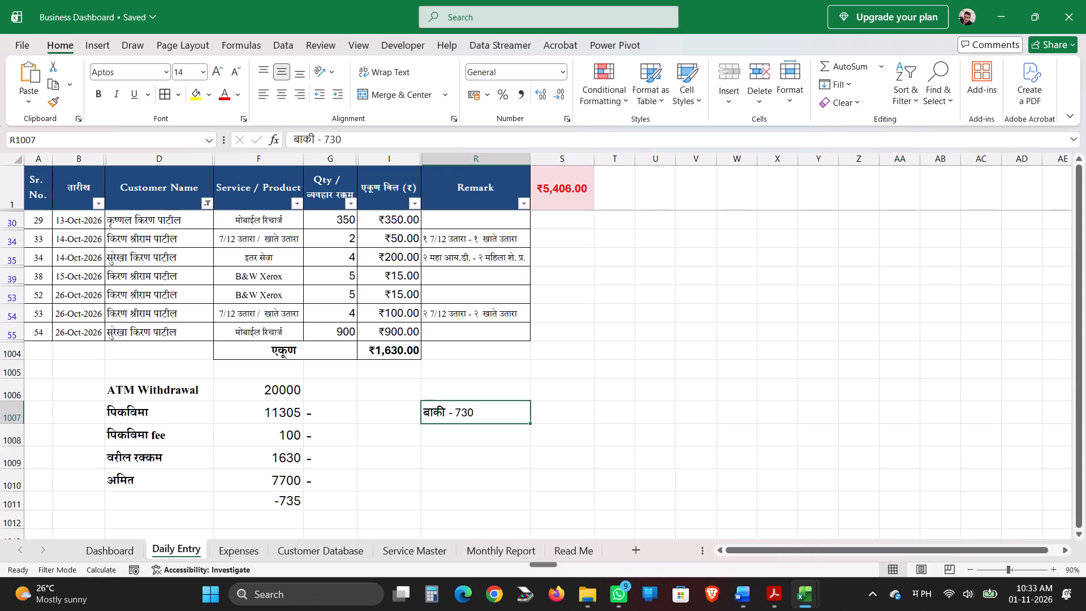
left_click(470, 514)
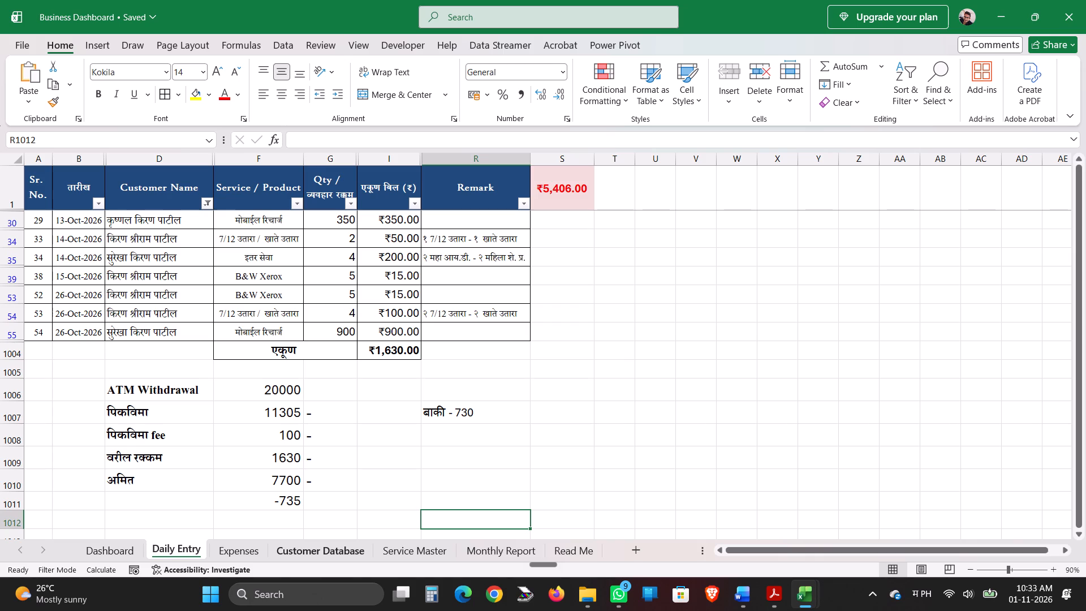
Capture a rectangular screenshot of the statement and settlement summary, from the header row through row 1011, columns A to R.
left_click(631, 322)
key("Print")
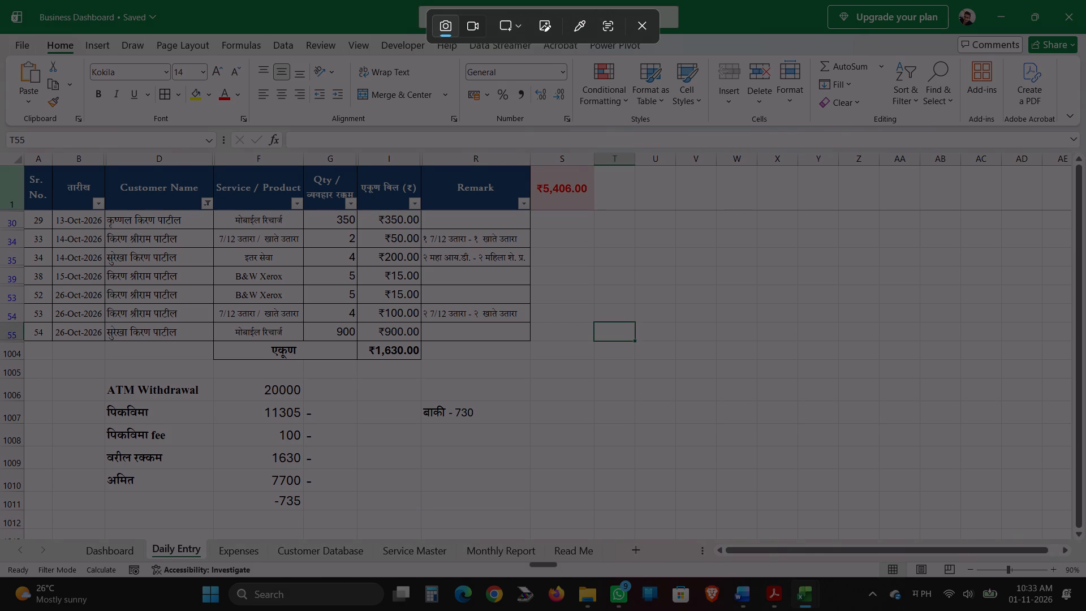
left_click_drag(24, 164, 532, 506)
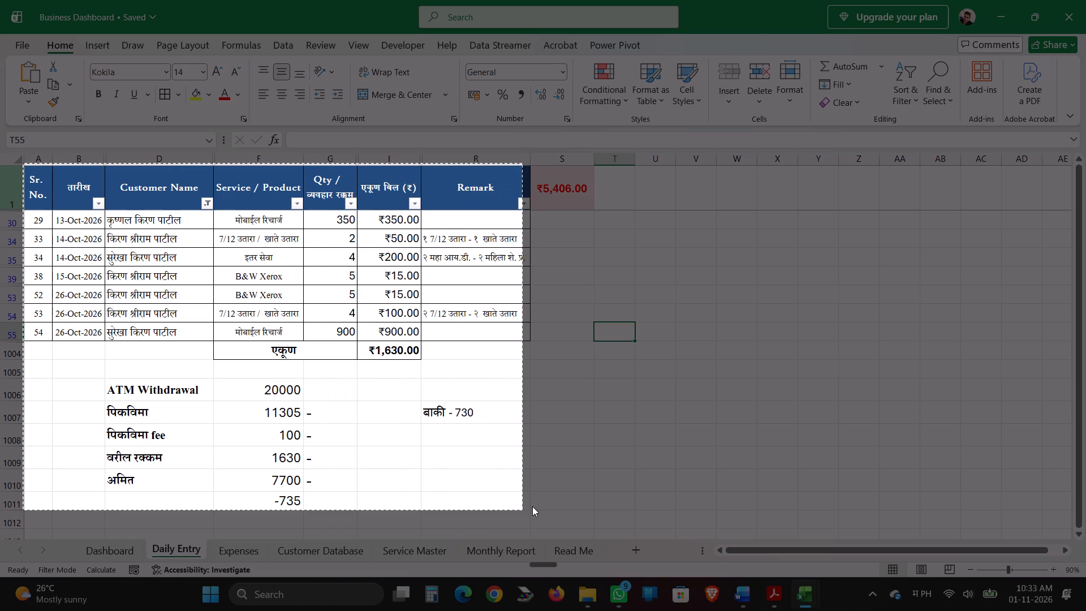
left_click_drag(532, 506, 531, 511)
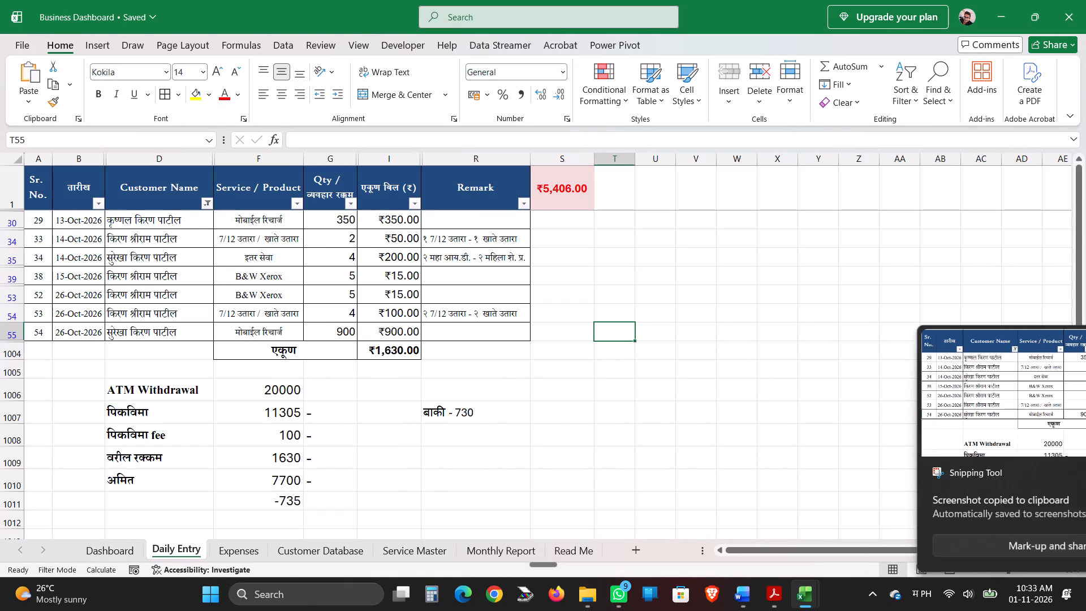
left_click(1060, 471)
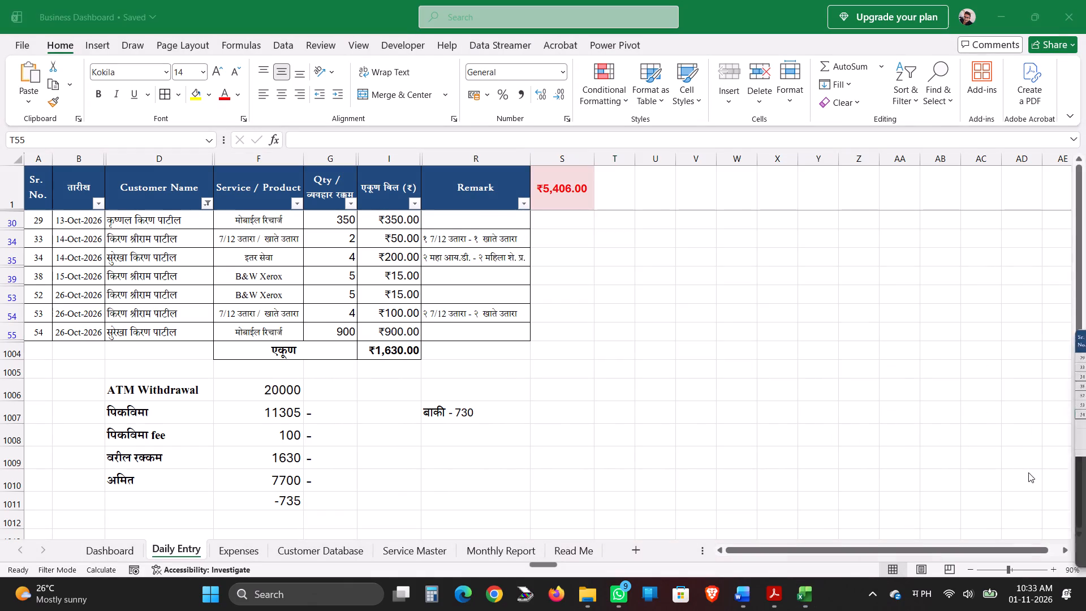
Correct the note in R1007 to "बाकी - 735", with the amount in English digits.
double_click(503, 408)
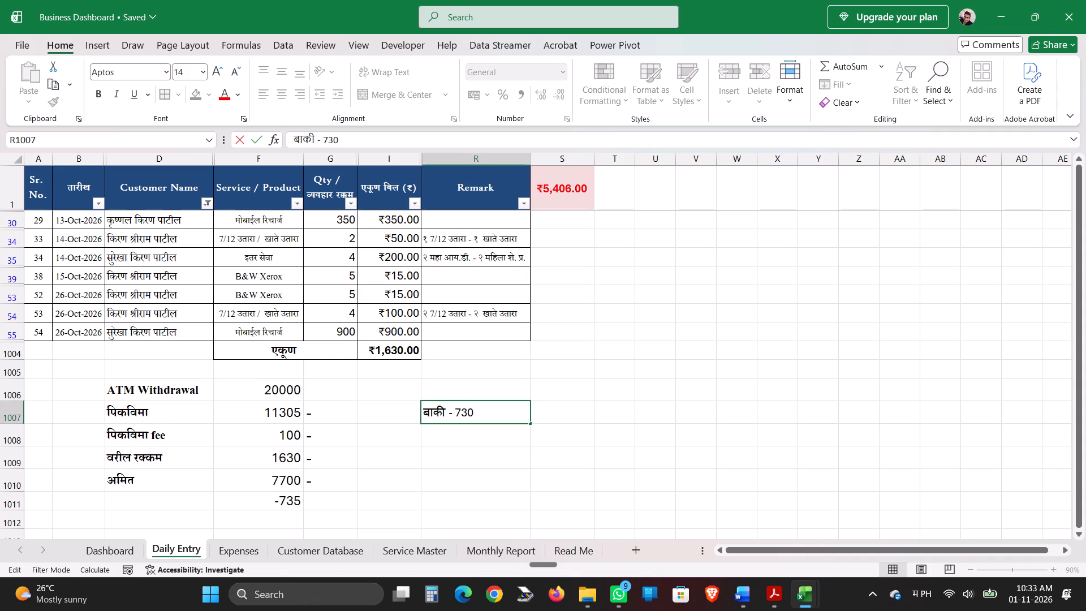
key("BackSpace")
key("5")
key("Return")
key("Return")
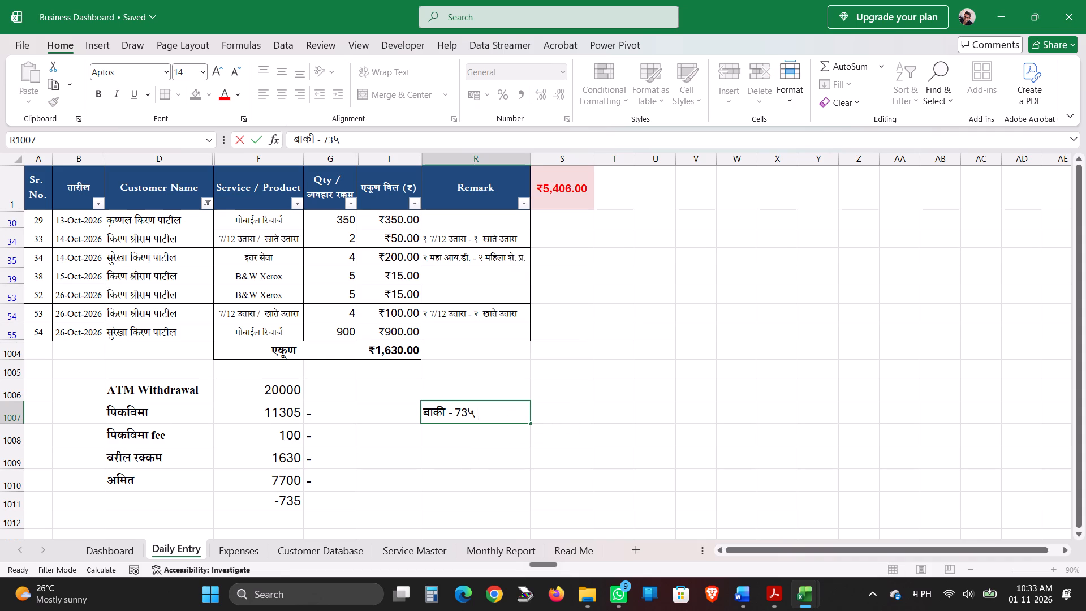
left_click(503, 408)
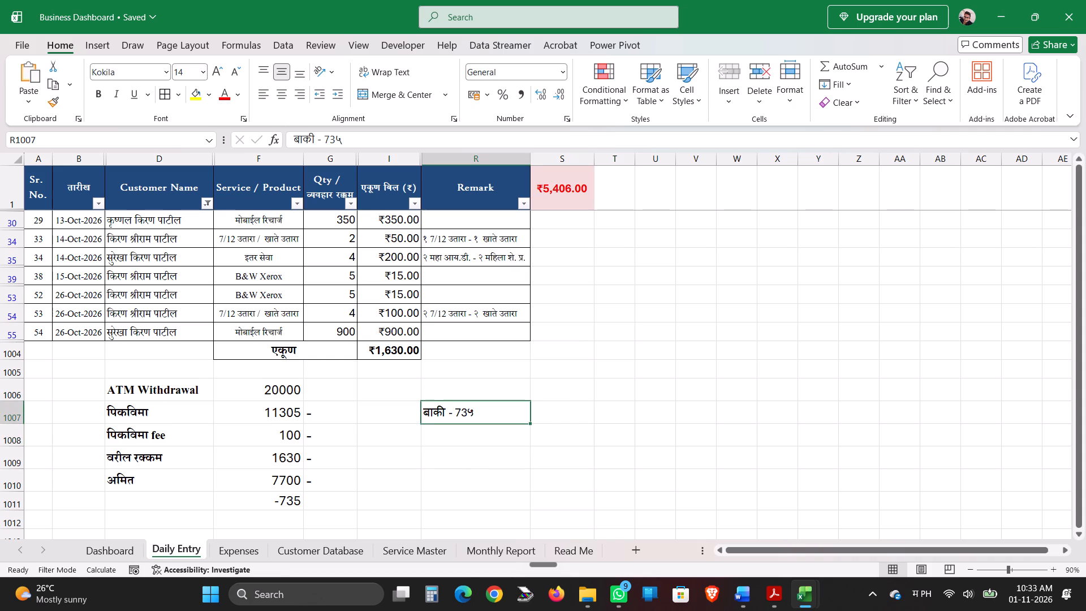
double_click(503, 408)
key("BackSpace")
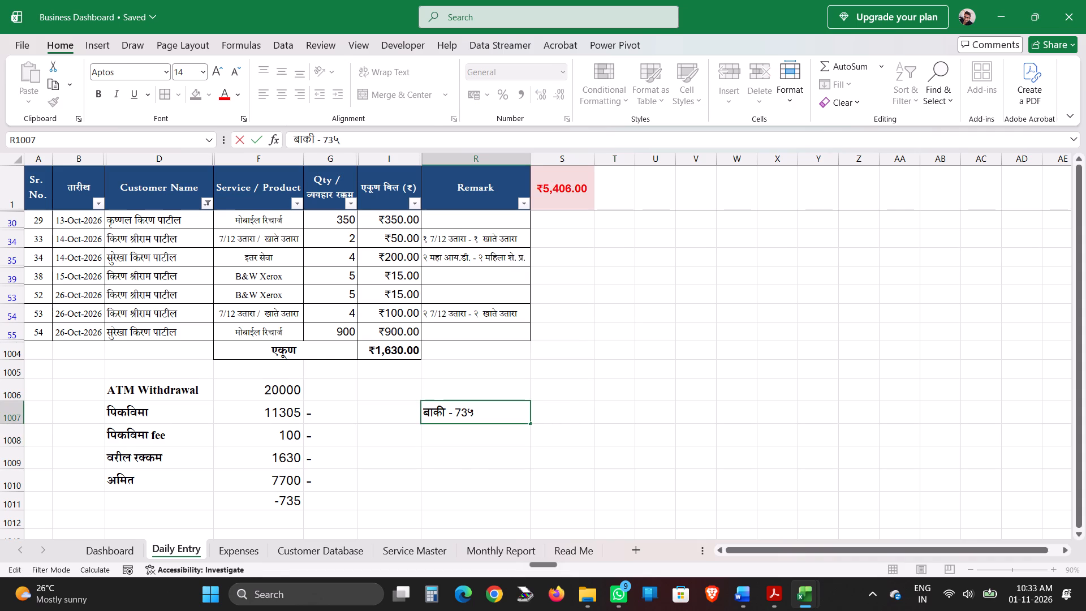
key("BackSpace")
key("BackSpace")
key("BackSpace")
type("735")
key("Return")
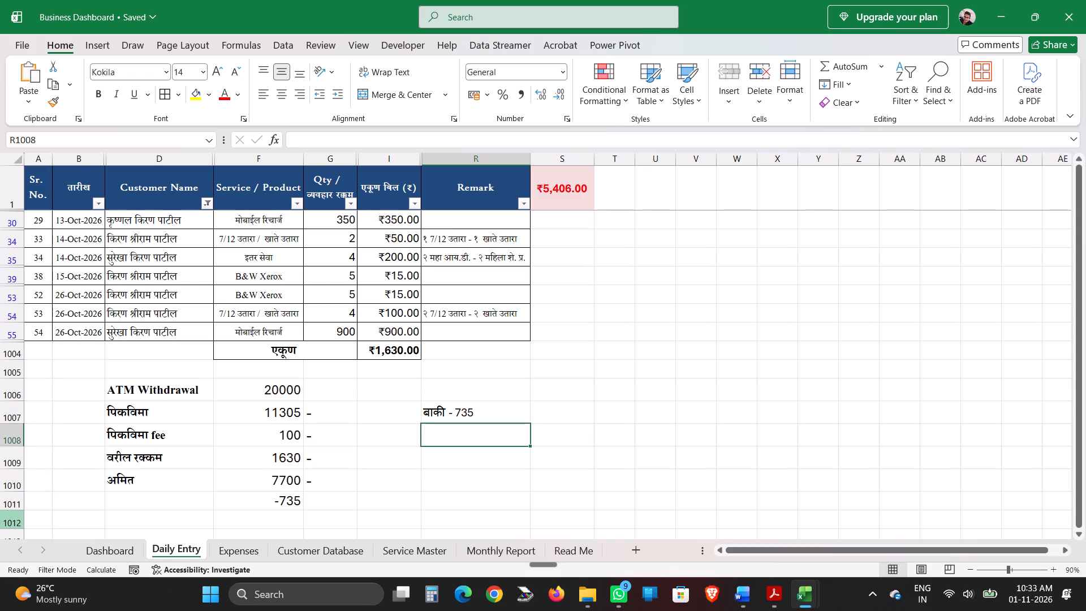
Capture a rectangular screenshot of the corrected statement and summary, from the header row through row 1011, columns A to R.
key("Print")
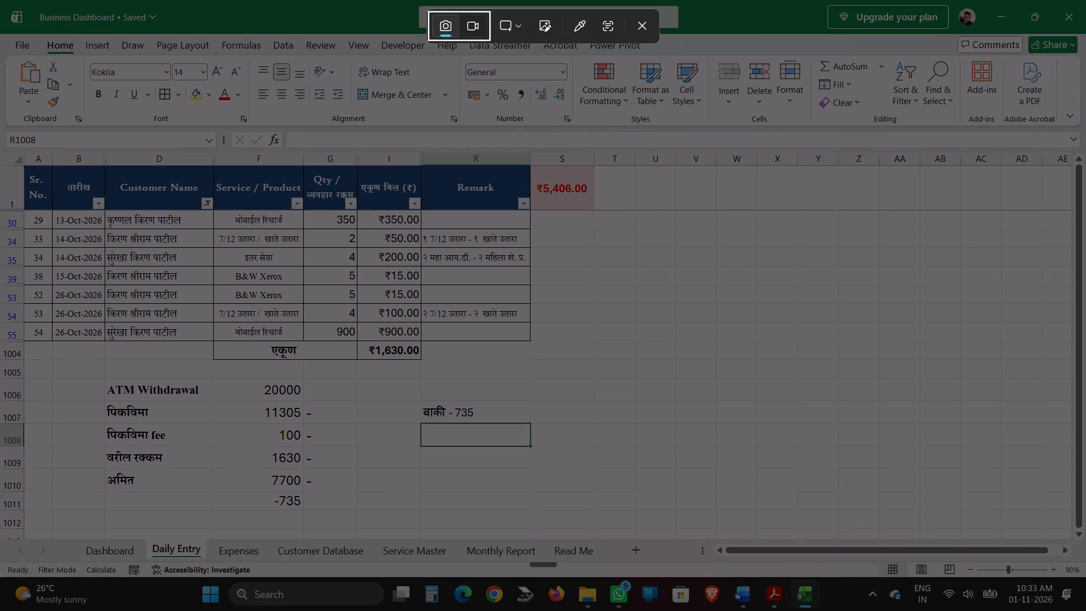
left_click(643, 27)
left_click(631, 221)
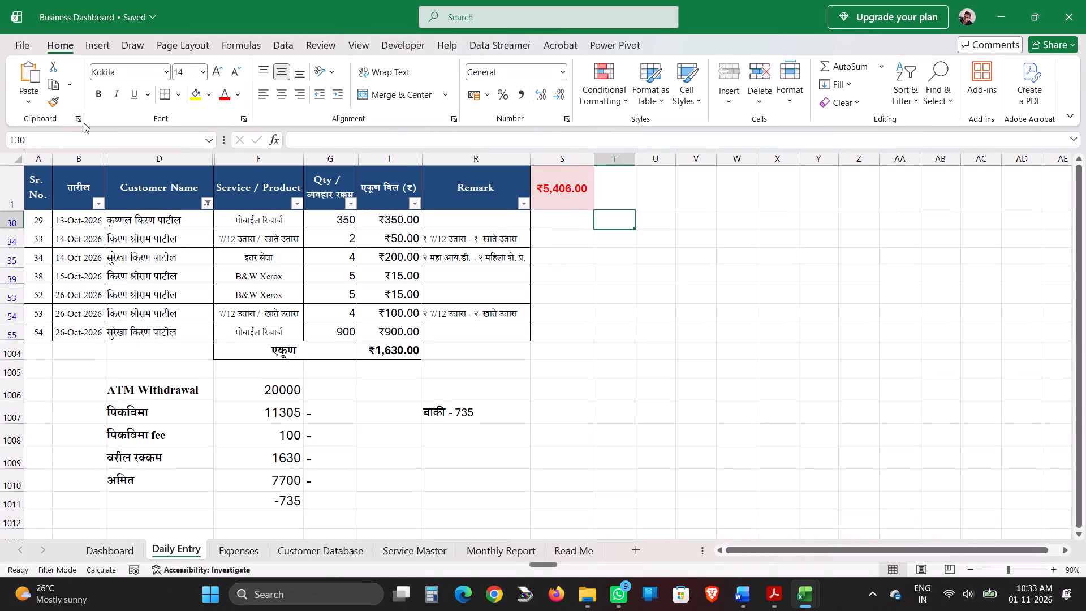
key("Print")
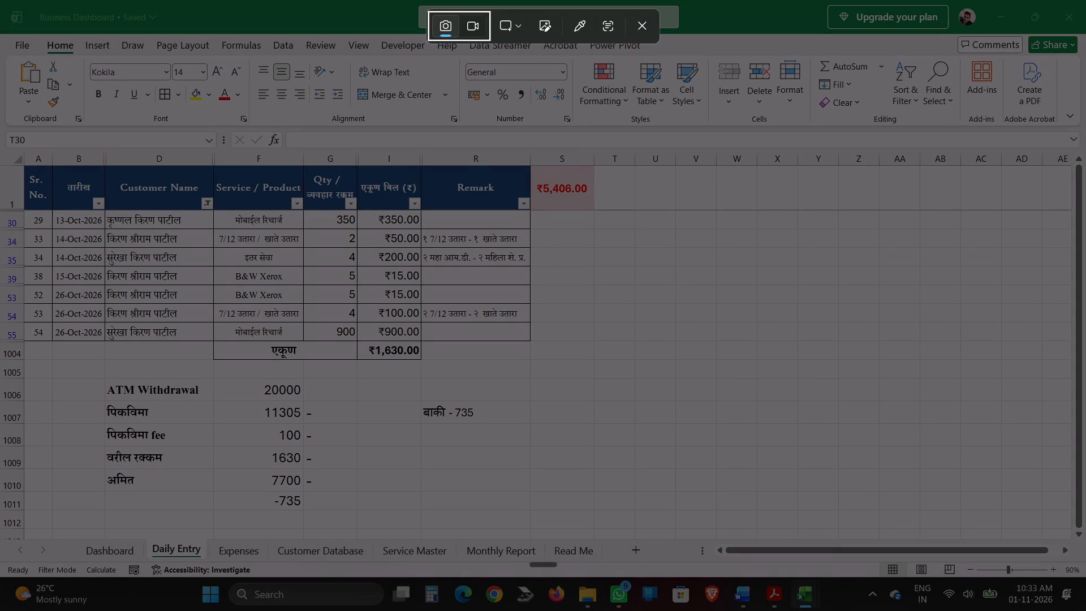
left_click_drag(24, 165, 508, 530)
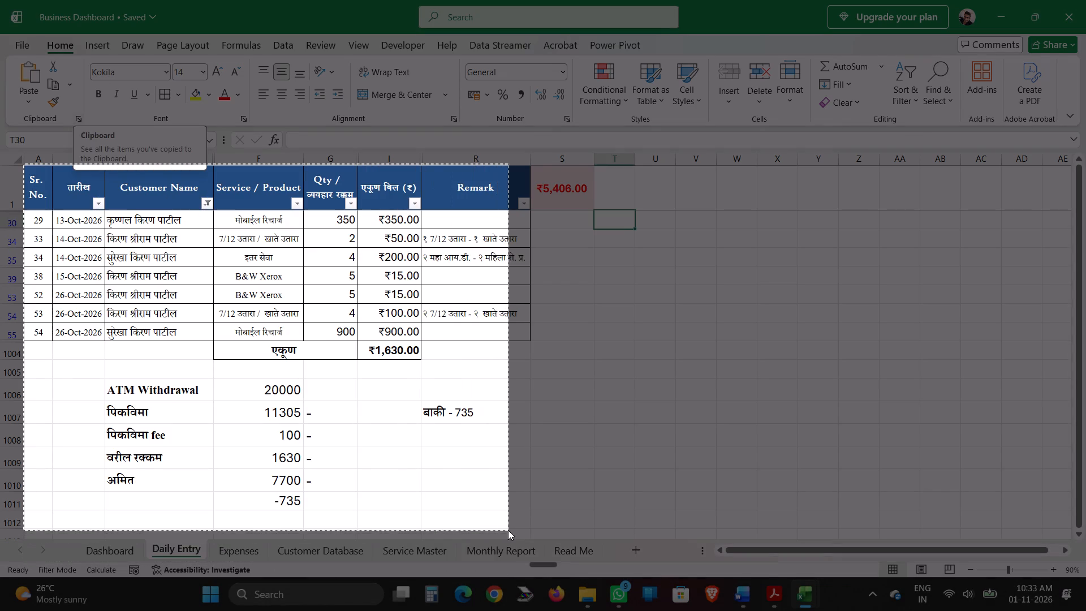
left_click_drag(508, 530, 531, 514)
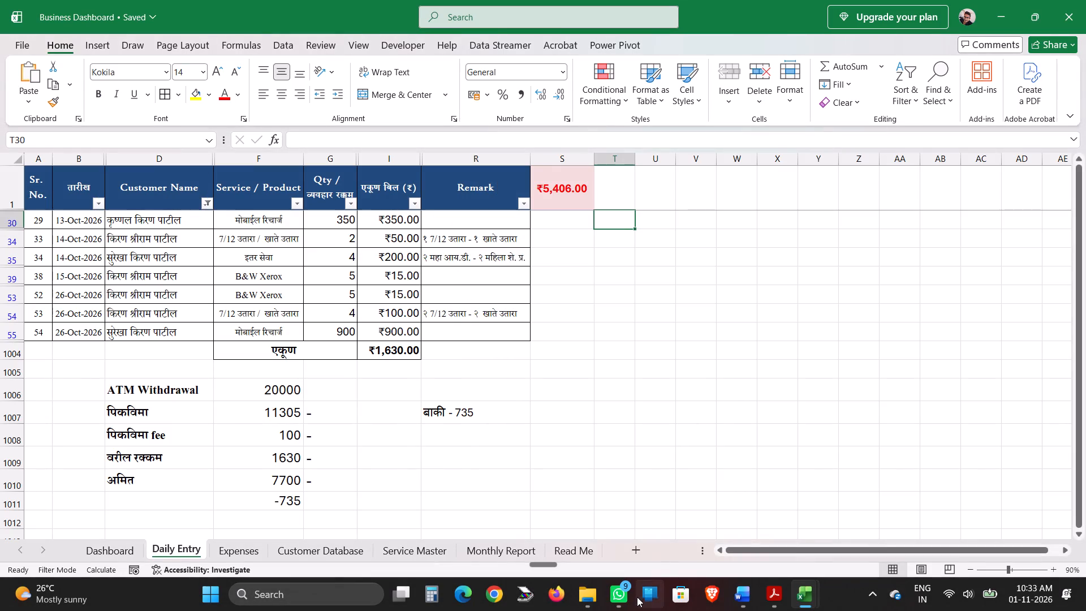
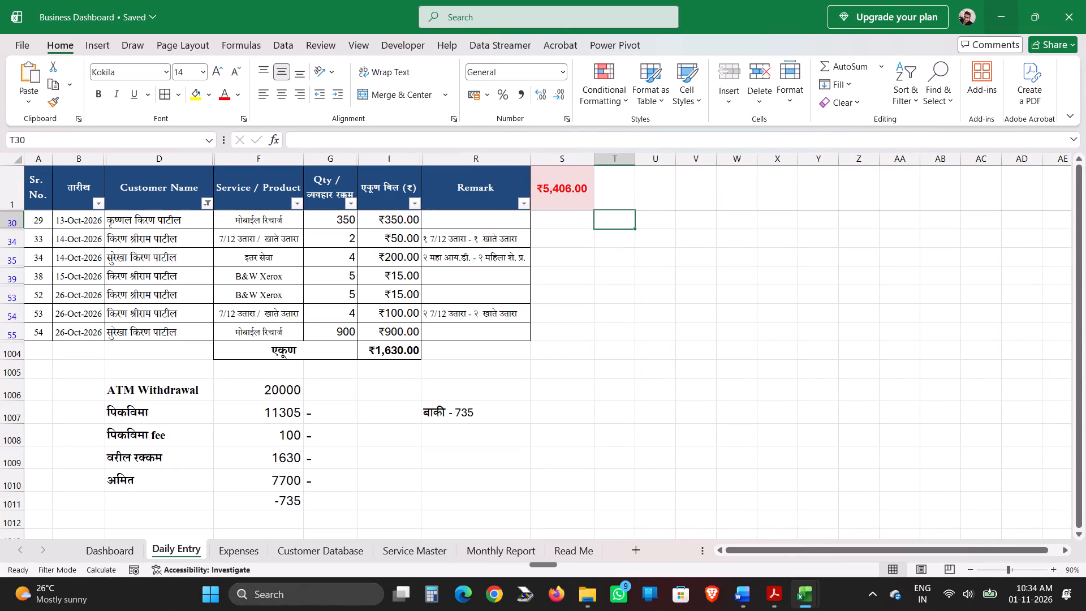
Delete the contents of the total row and settlement summary in B1004:R1012.
left_click_drag(85, 352, 525, 528)
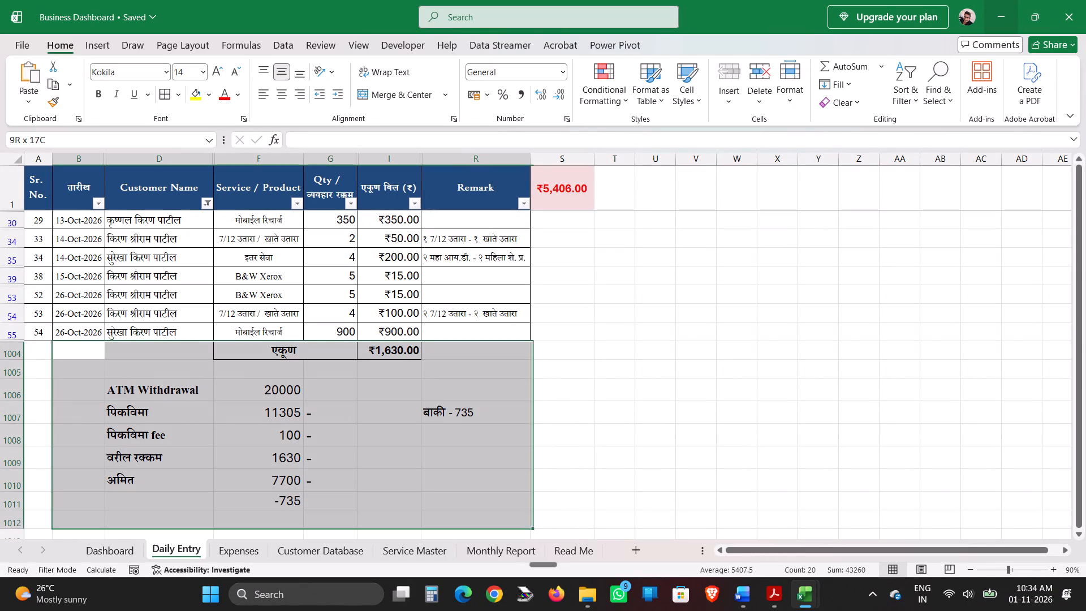
left_click_drag(525, 528, 519, 530)
key("Delete")
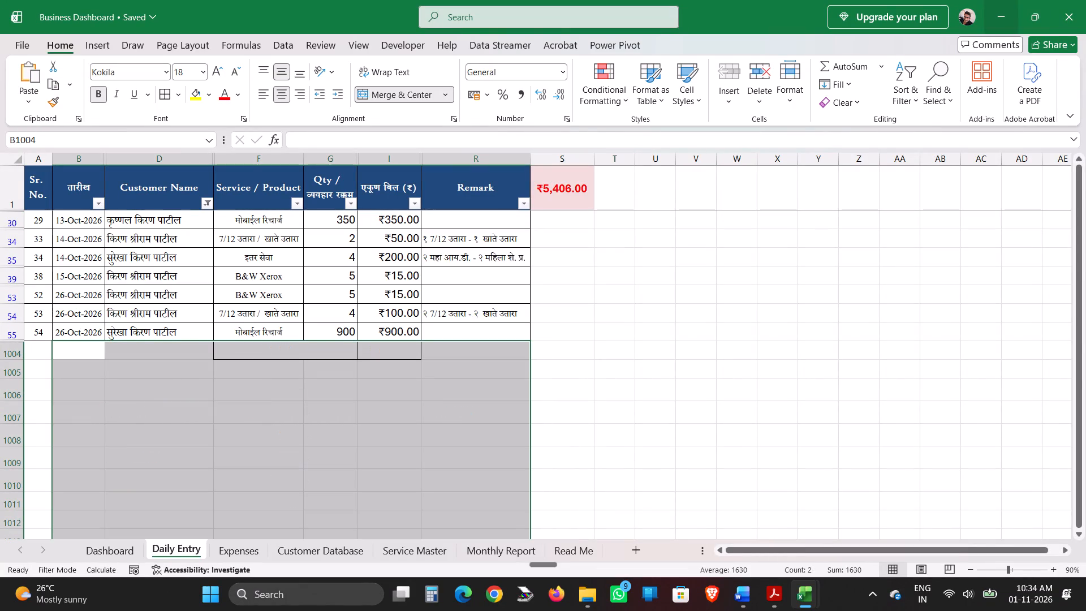
left_click(468, 359)
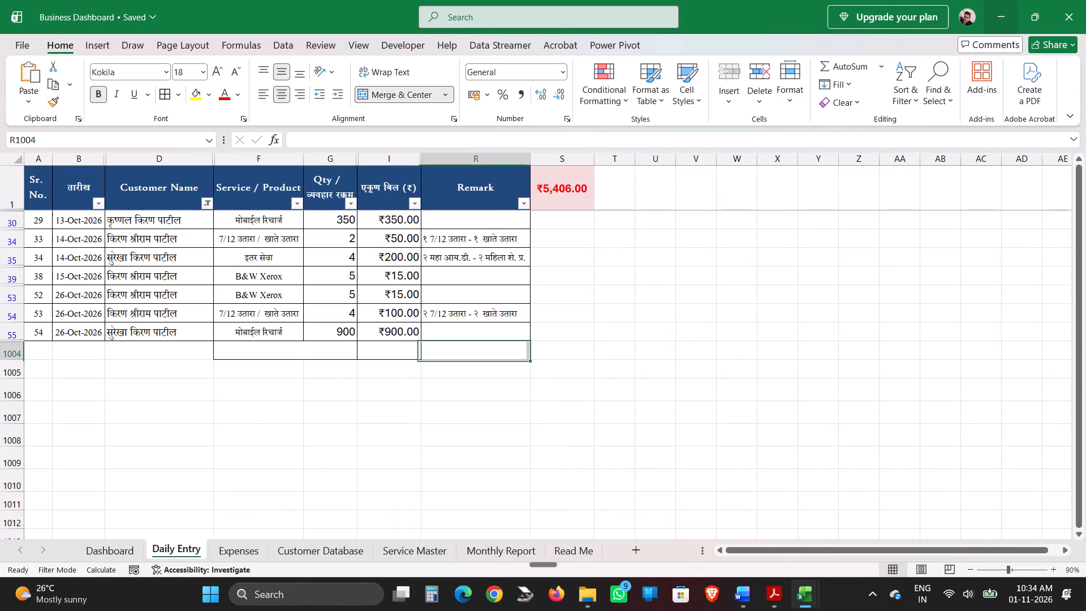
left_click_drag(294, 349, 387, 356)
left_click(322, 470)
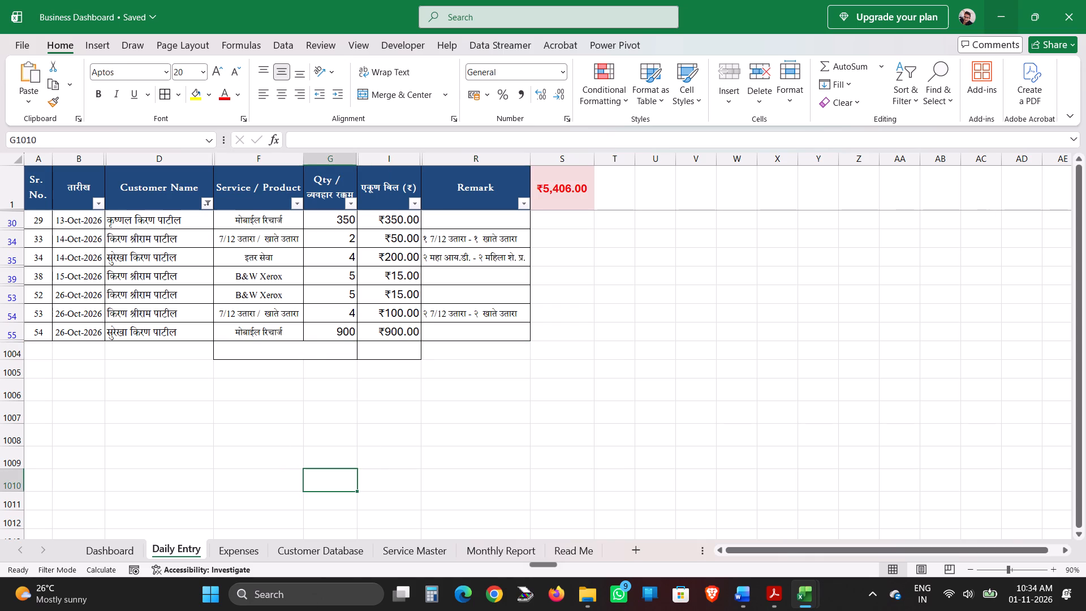
Unhide columns J through Q and column H in Daily Entry, widening column G to fit its heading.
double_click(423, 160)
triple_click(421, 160)
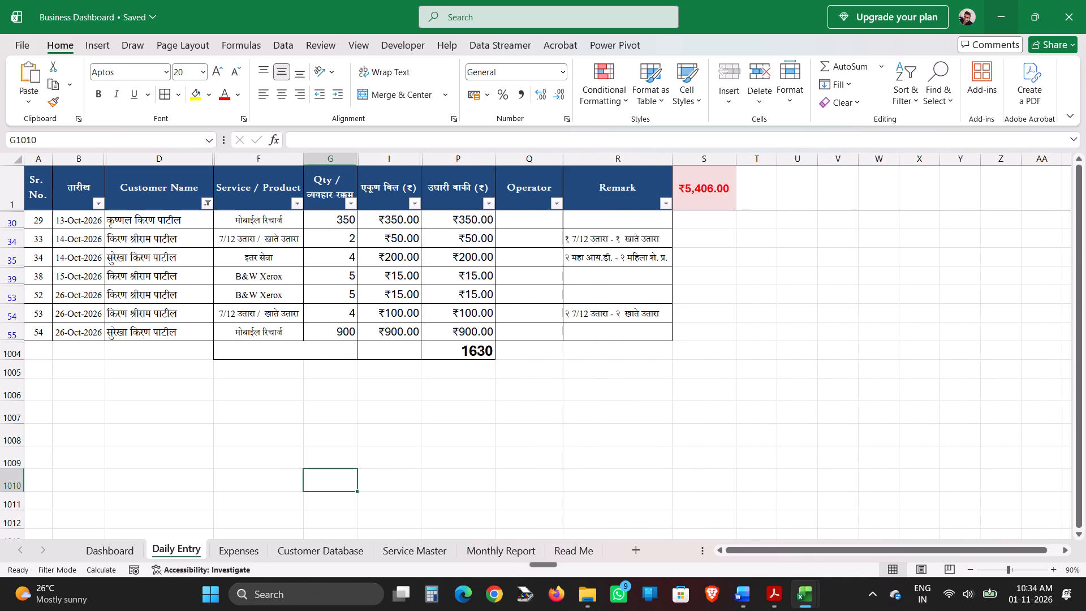
triple_click(421, 160)
triple_click(421, 160)
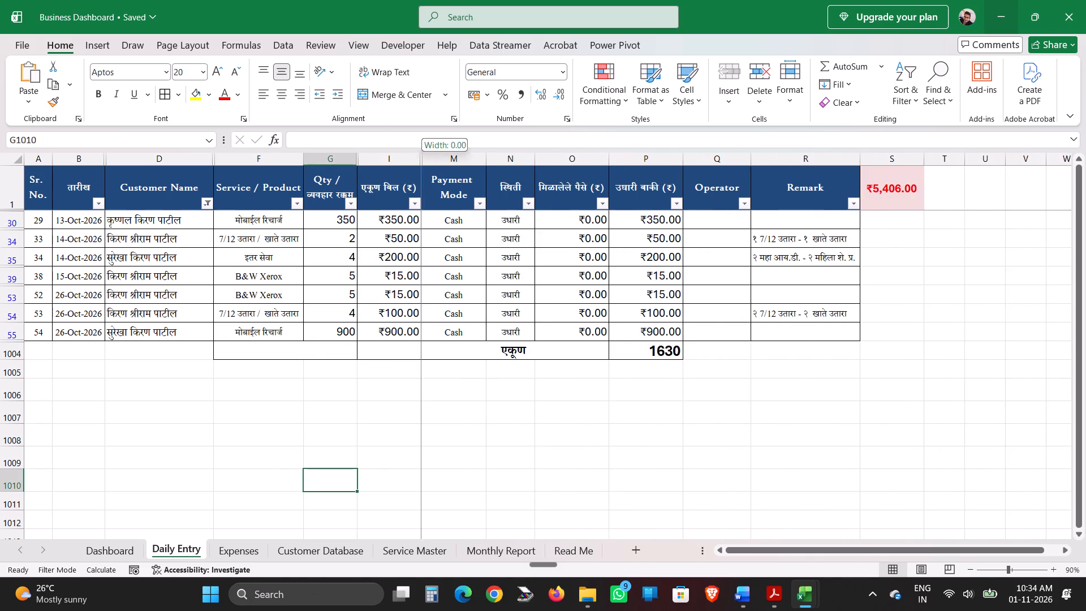
triple_click(421, 160)
double_click(421, 160)
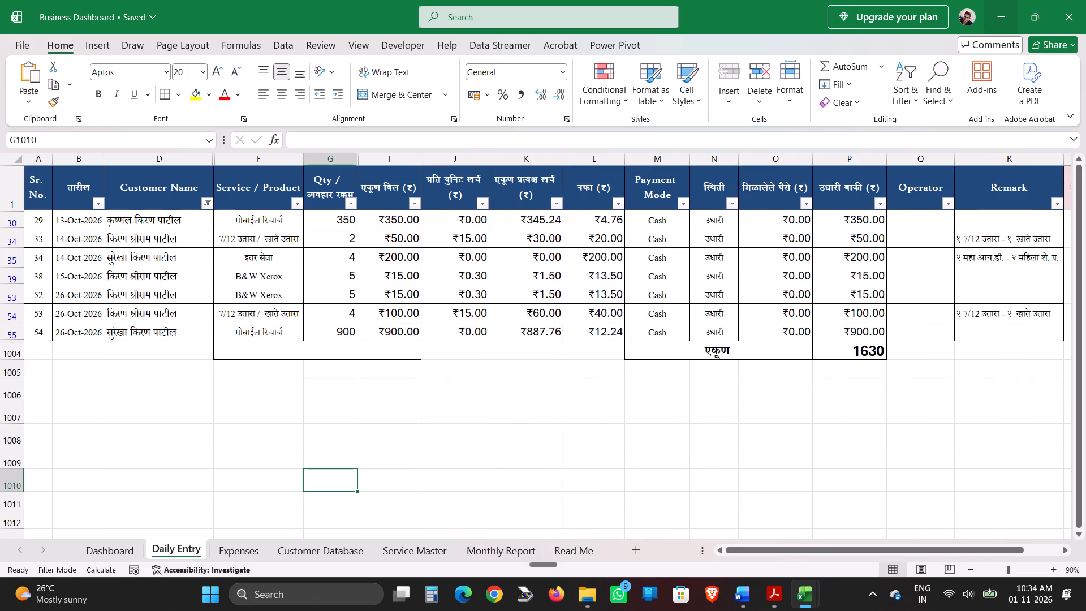
triple_click(356, 165)
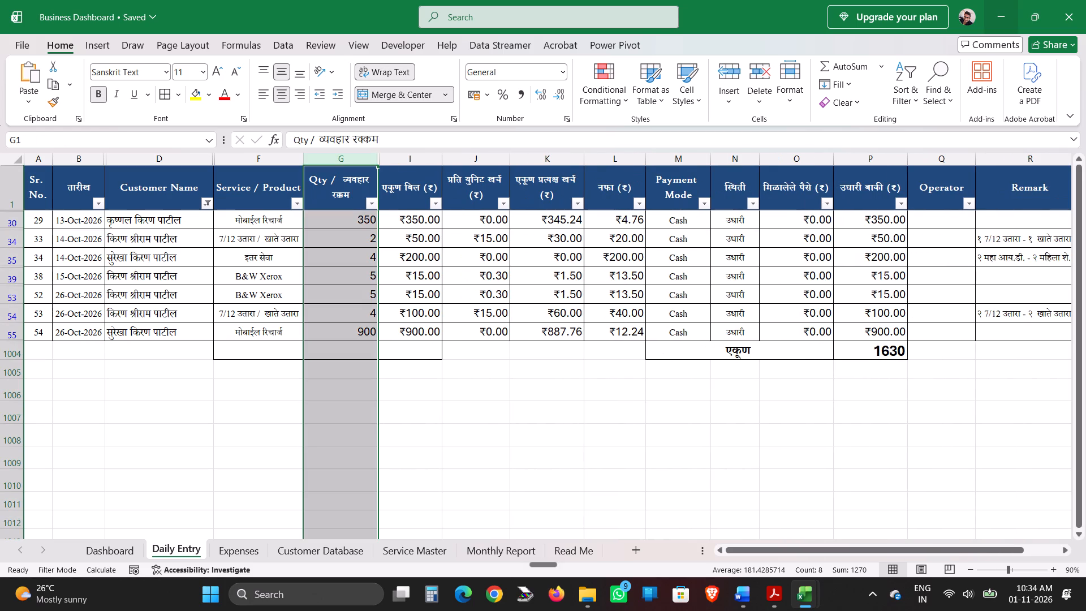
double_click(380, 162)
left_click(380, 162)
left_click(447, 265)
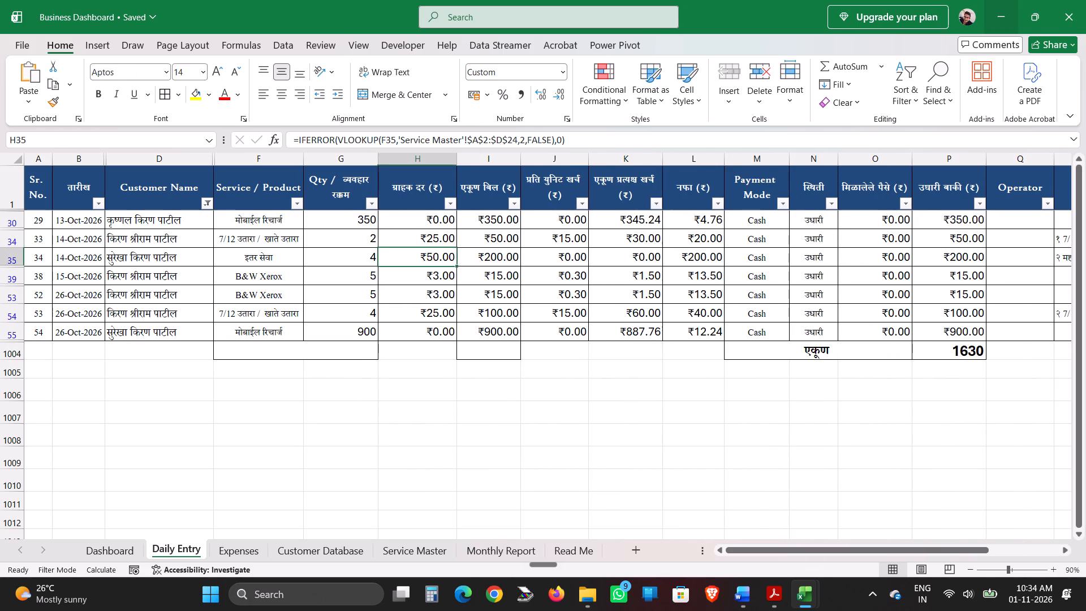
Clear the borders of F1004:I1004 and give the range a top border only.
left_click_drag(329, 352, 480, 356)
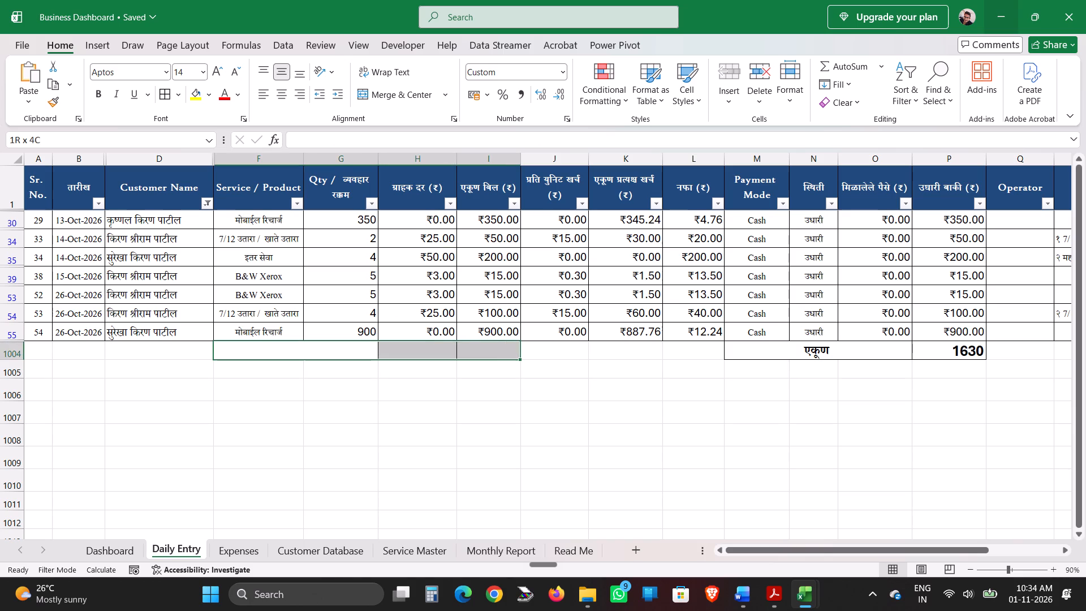
left_click_drag(480, 356, 488, 356)
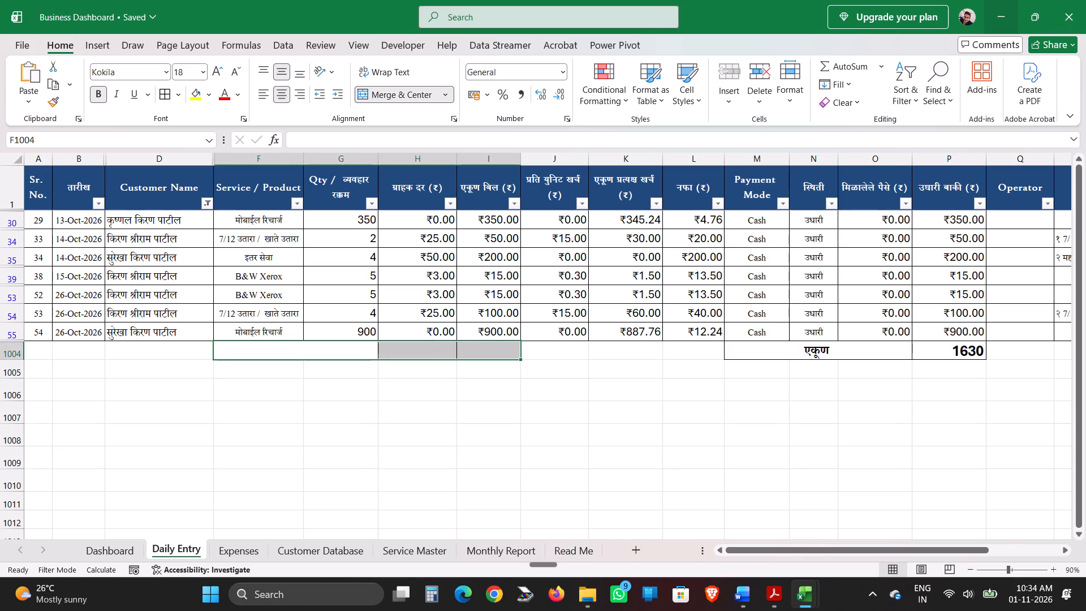
left_click(184, 93)
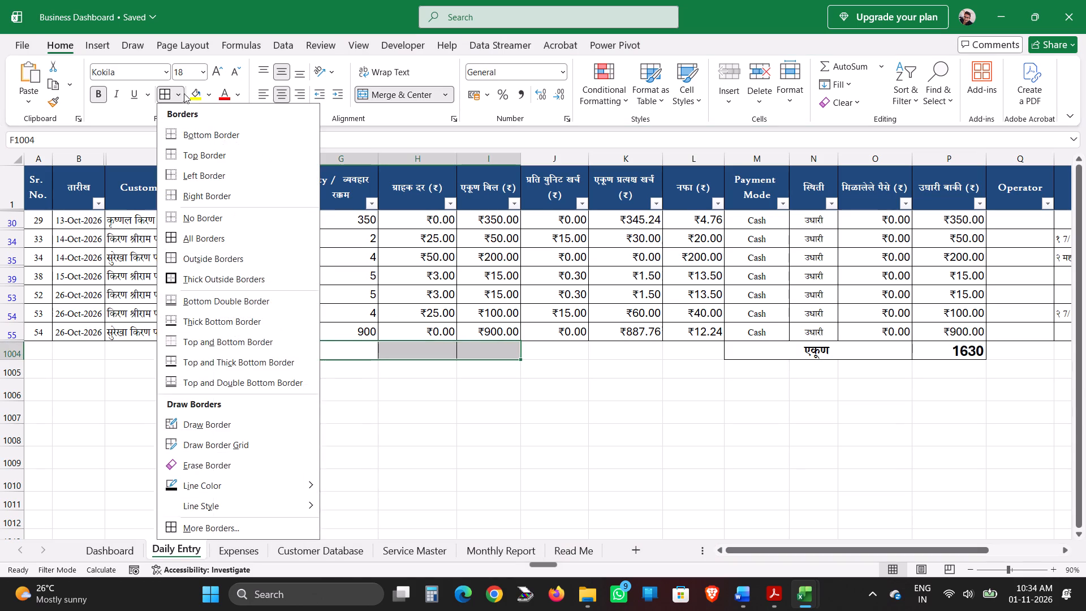
left_click(211, 218)
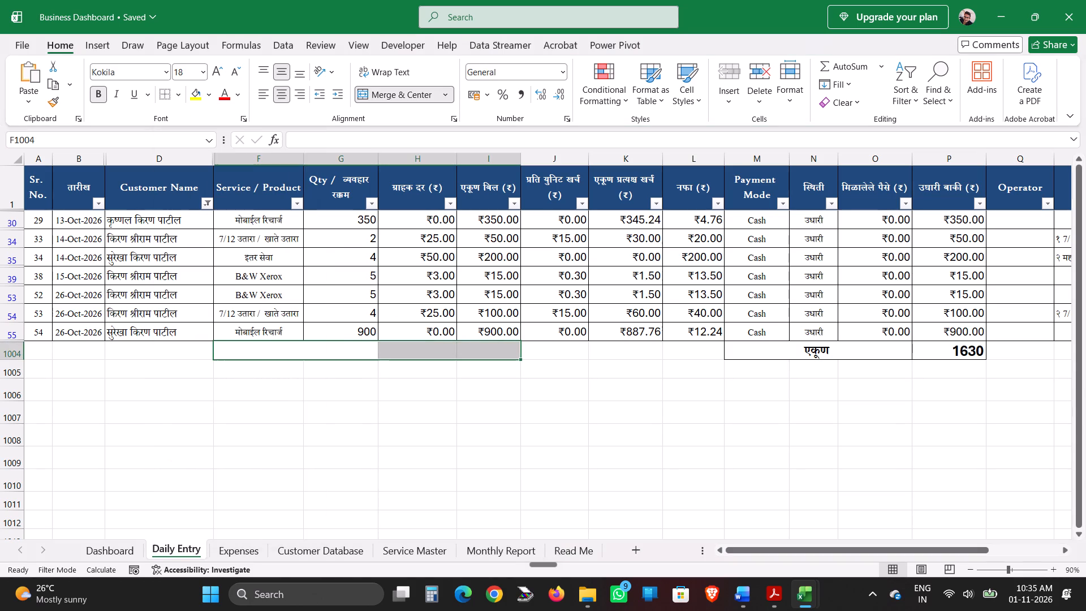
left_click(278, 334)
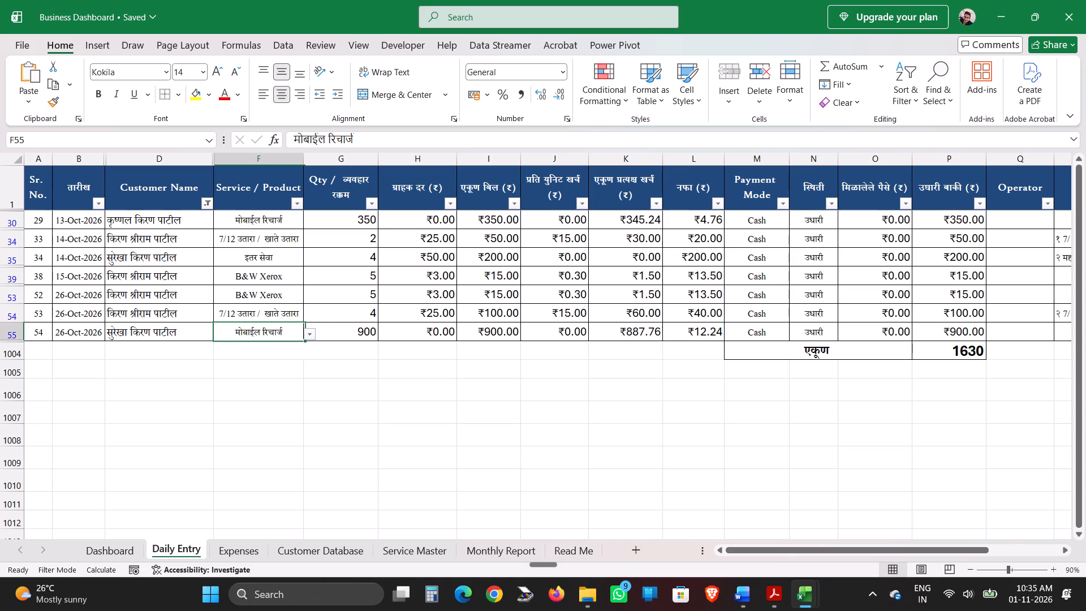
left_click_drag(279, 349, 463, 356)
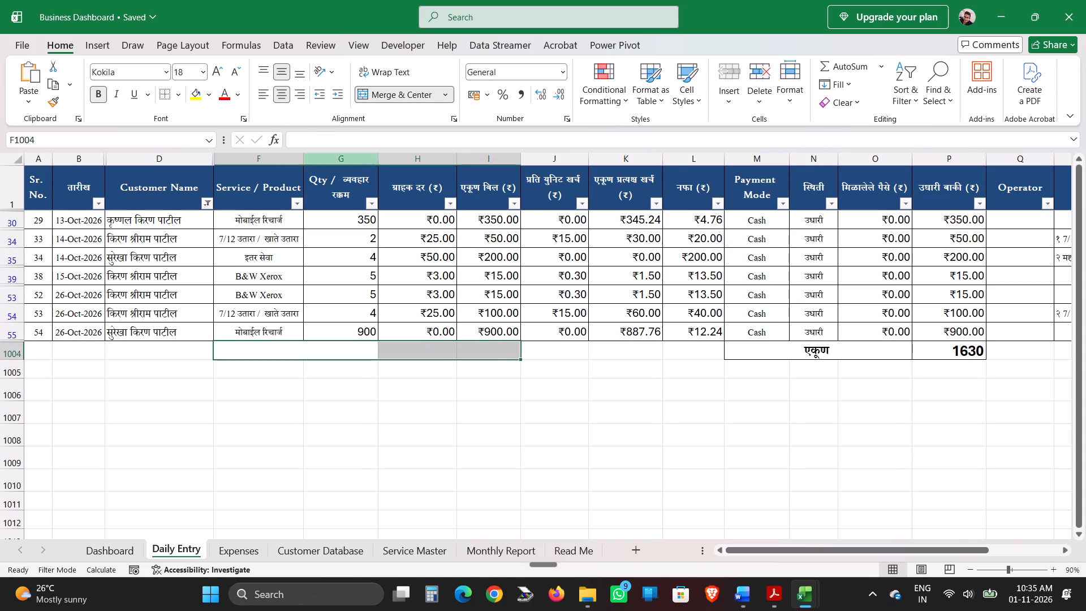
left_click(176, 94)
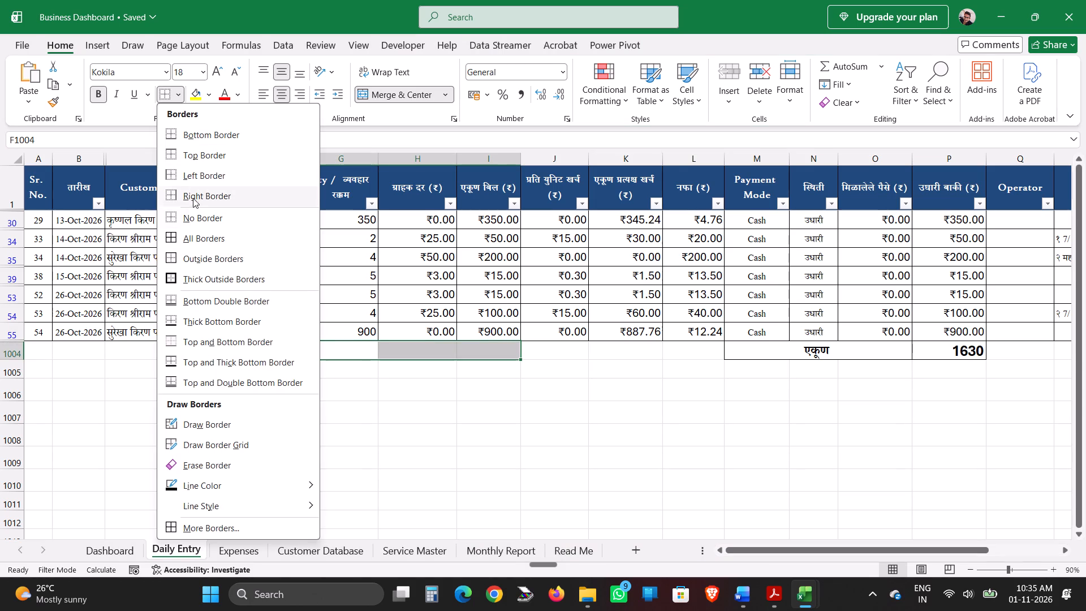
left_click(202, 152)
left_click(368, 415)
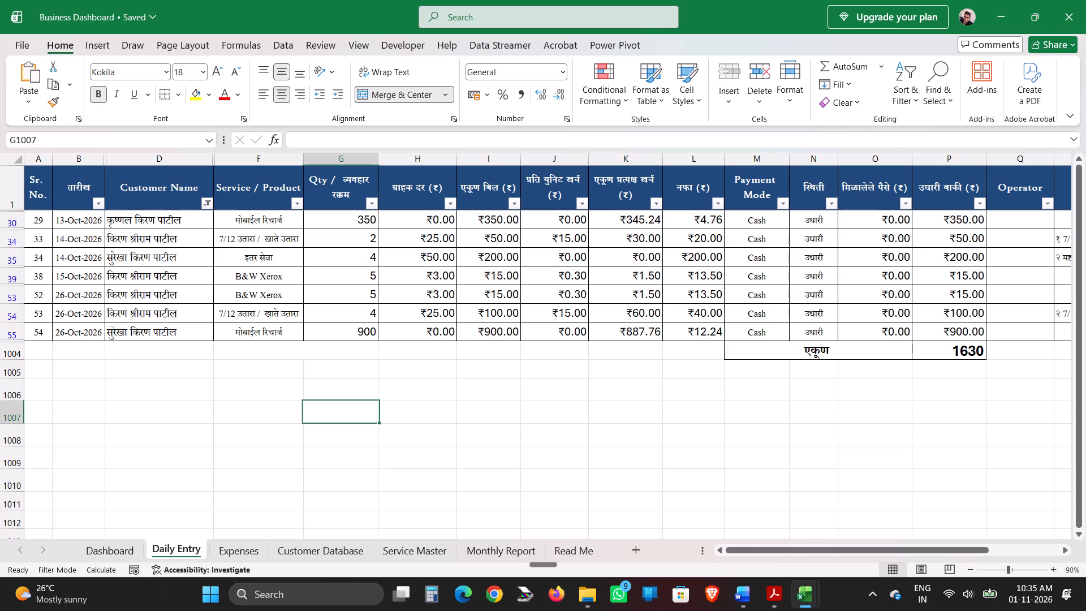
Delete the subtotal formula from P1004.
left_click(957, 353)
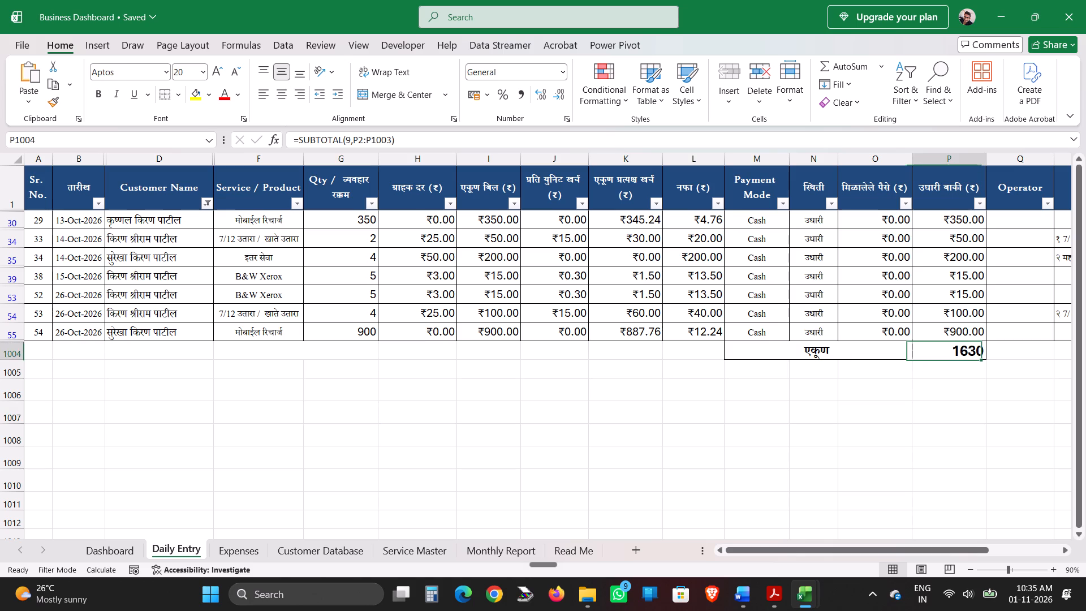
key("Delete")
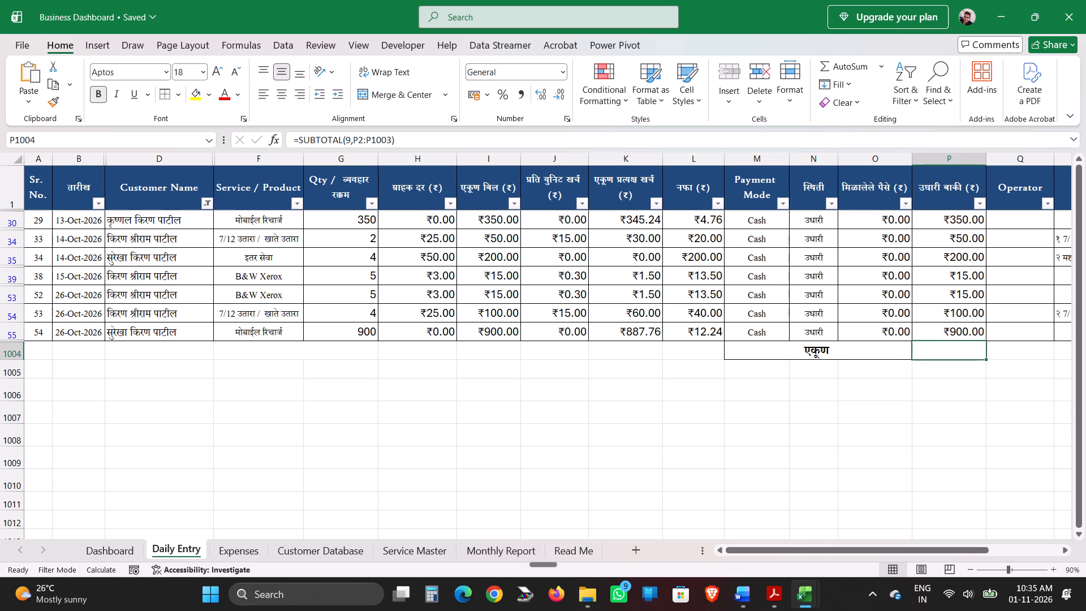
left_click(953, 446)
Hide the Operator column (Q).
left_click(1051, 158)
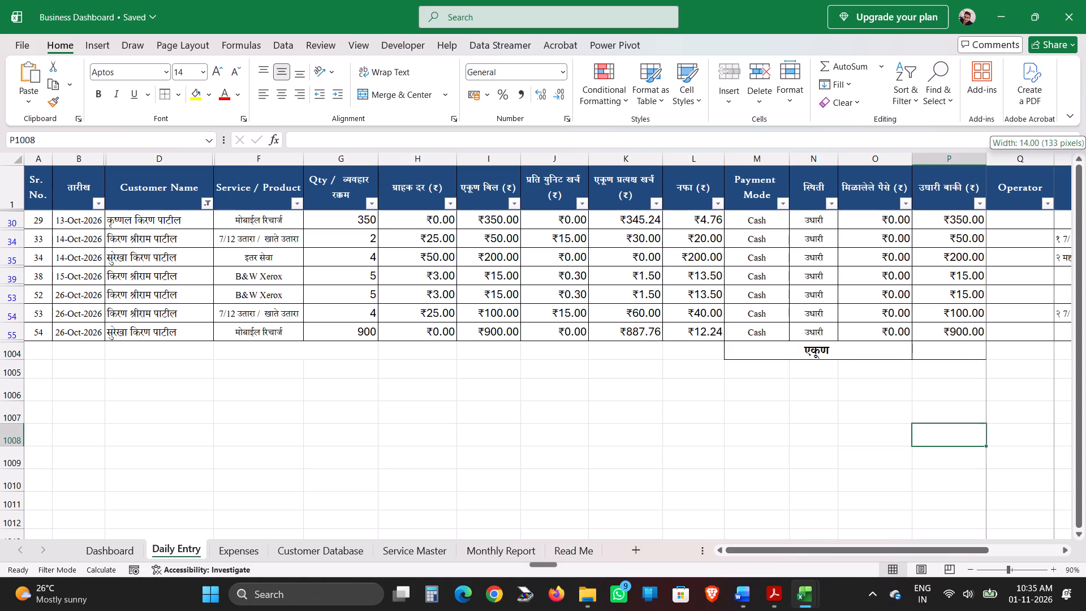
left_click(1037, 154)
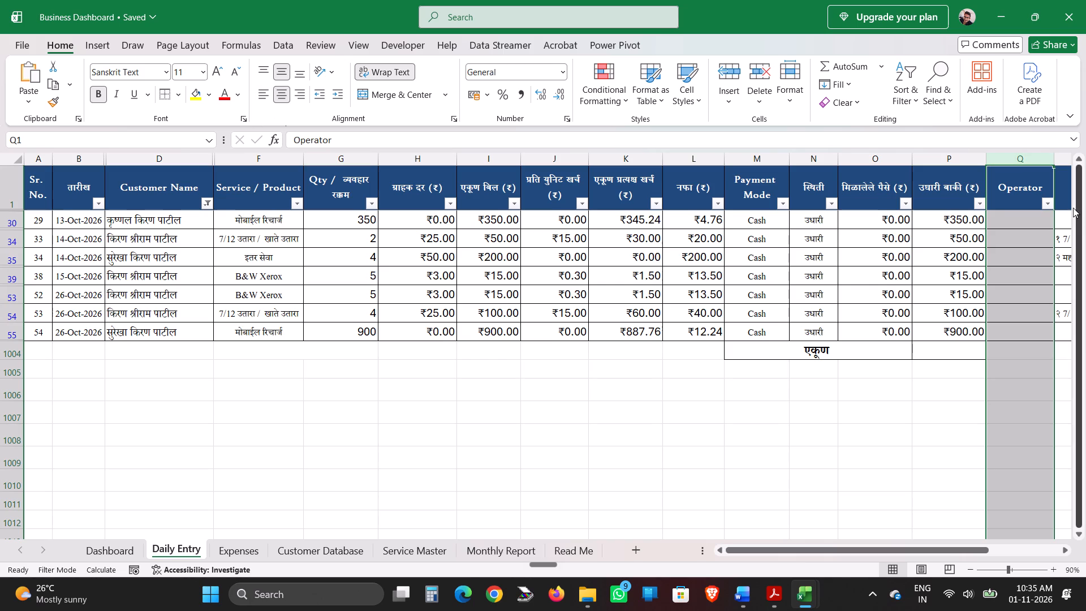
right_click(1022, 161)
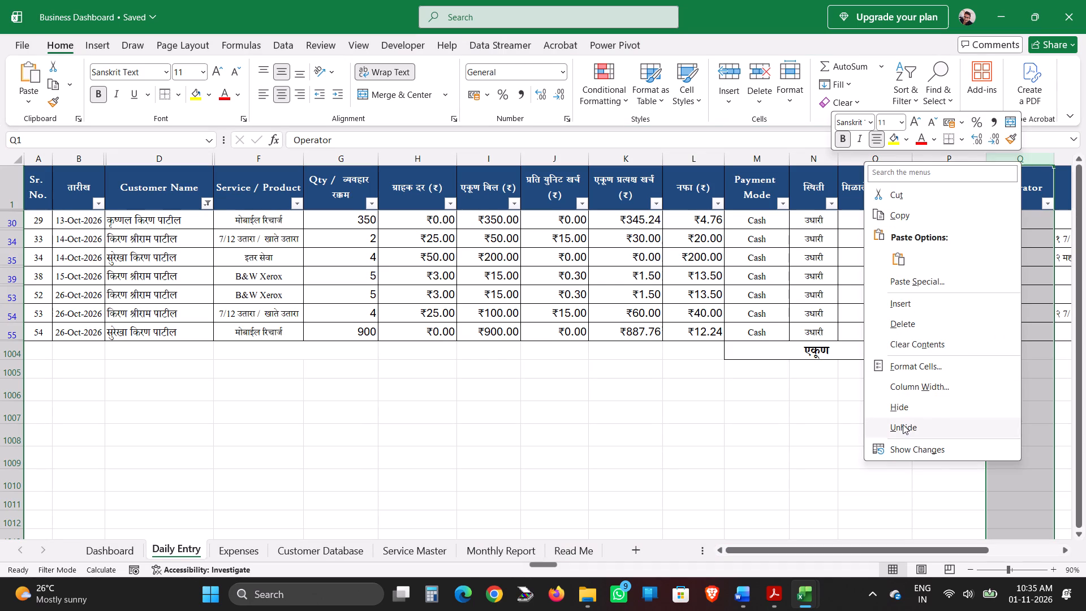
left_click(896, 407)
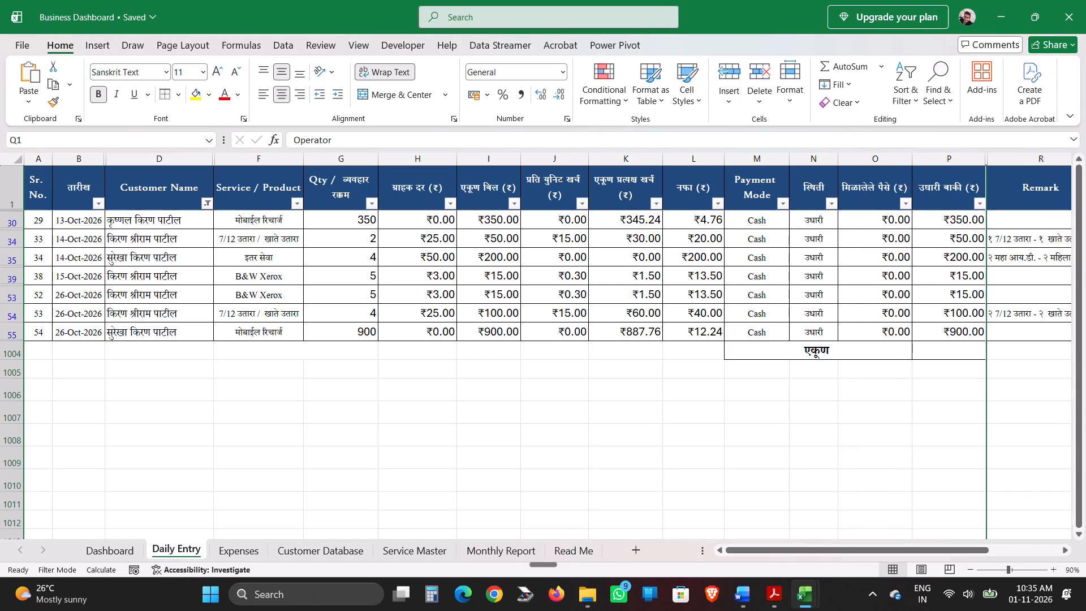
Narrow column O, मिळालेले पैसे (₹), so that its heading wraps onto two lines.
left_click_drag(911, 156, 884, 153)
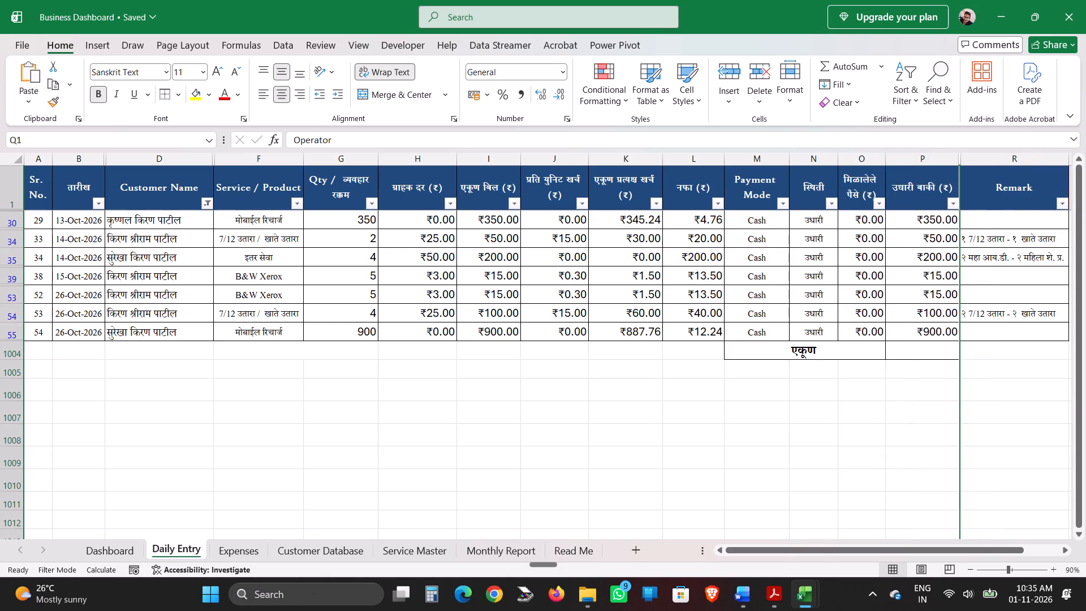
left_click_drag(882, 161, 890, 161)
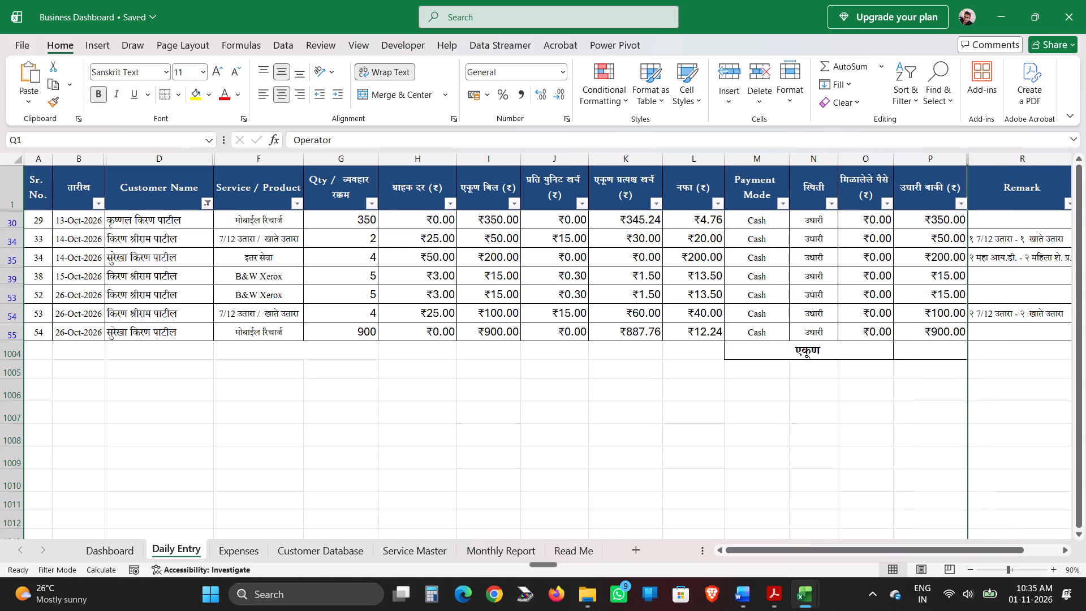
Clear the Customer Name filter.
left_click(206, 206)
left_click(238, 304)
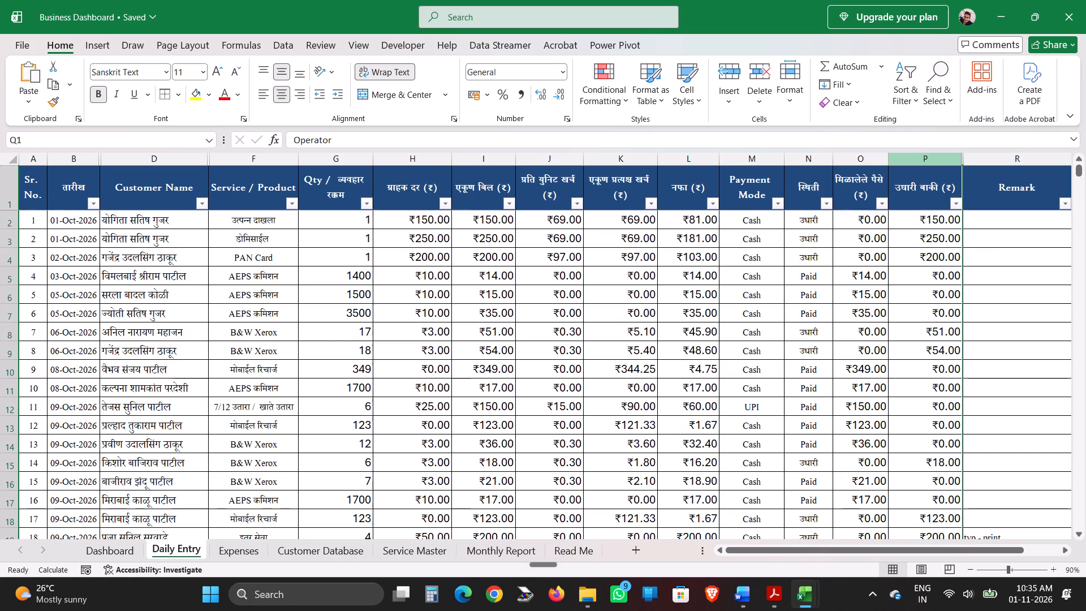
Narrow columns G, H, K, L and P so that the table through column S fits the window width.
left_click_drag(374, 159, 354, 155)
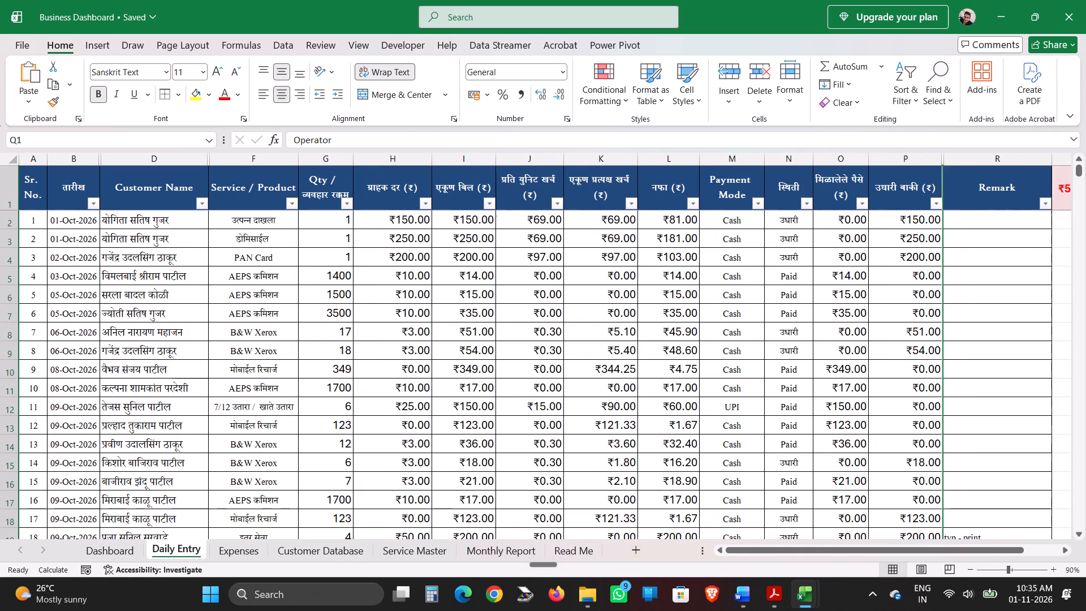
left_click(354, 154)
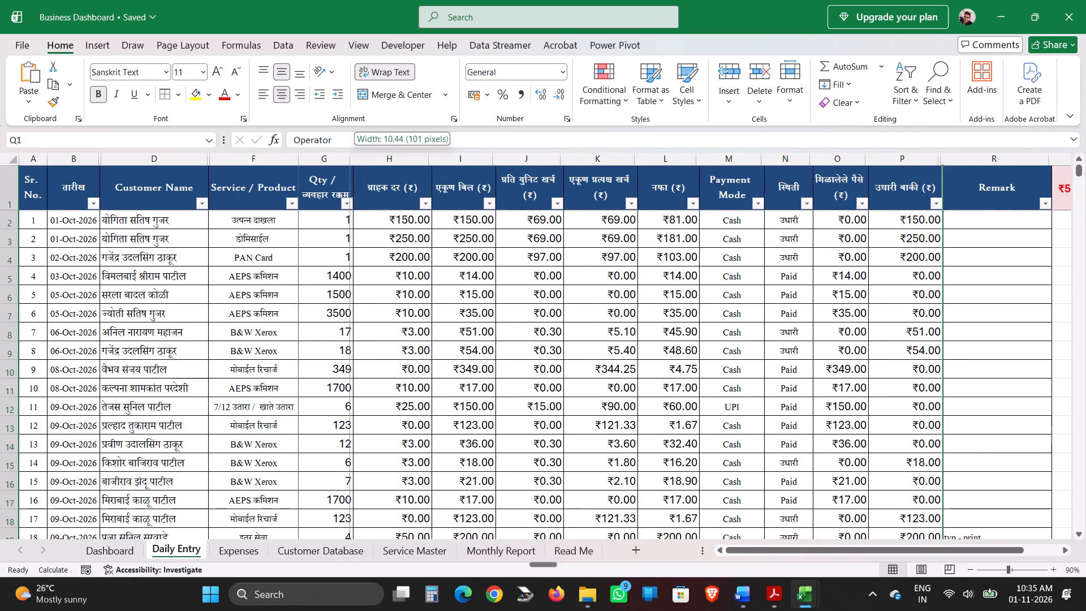
left_click_drag(424, 158, 413, 155)
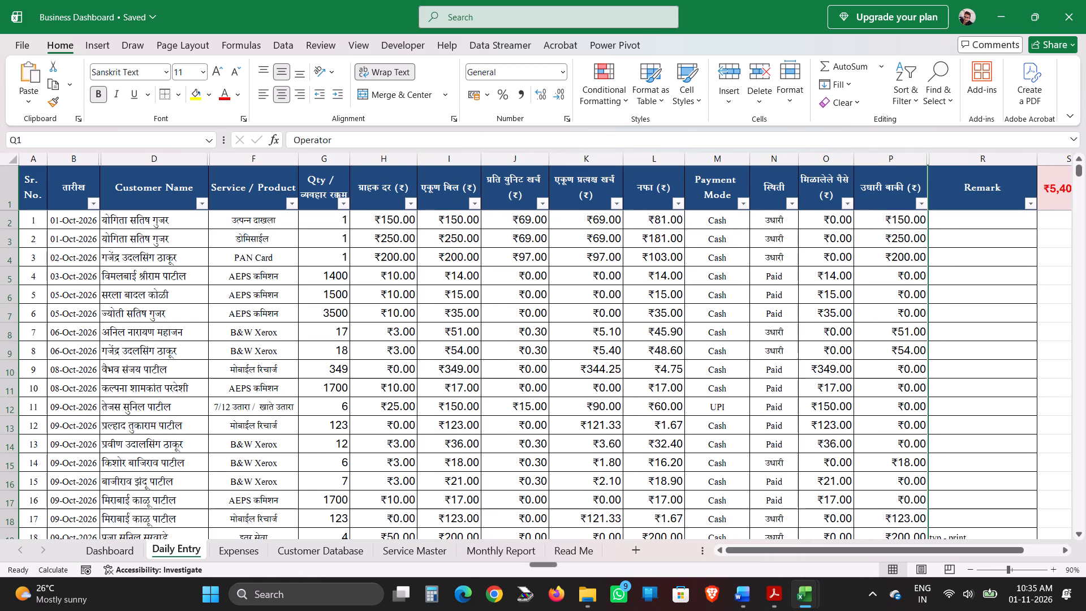
left_click_drag(626, 163, 612, 163)
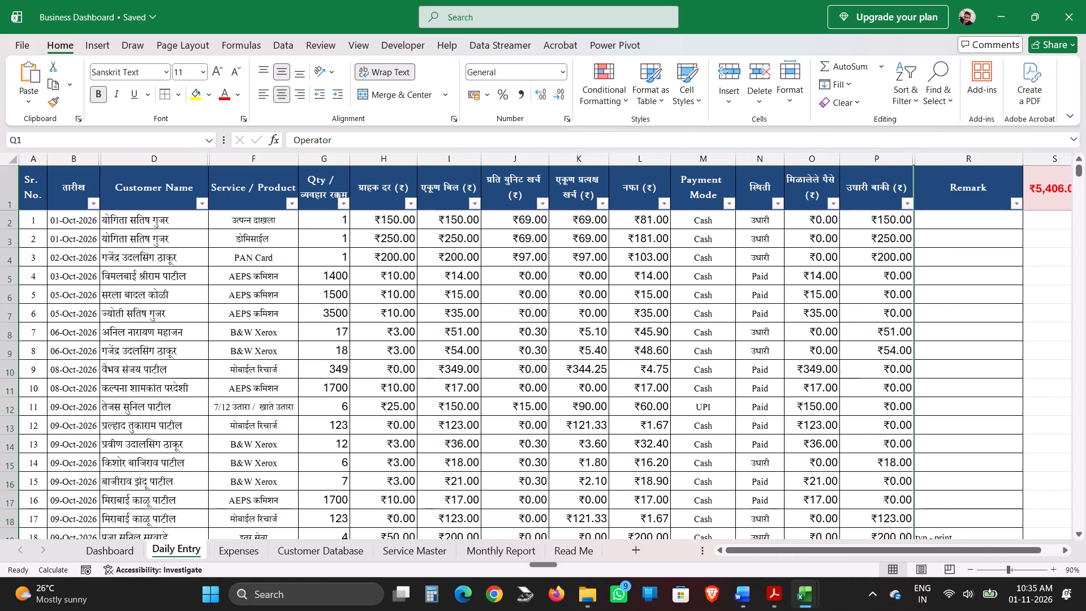
left_click_drag(672, 159, 666, 159)
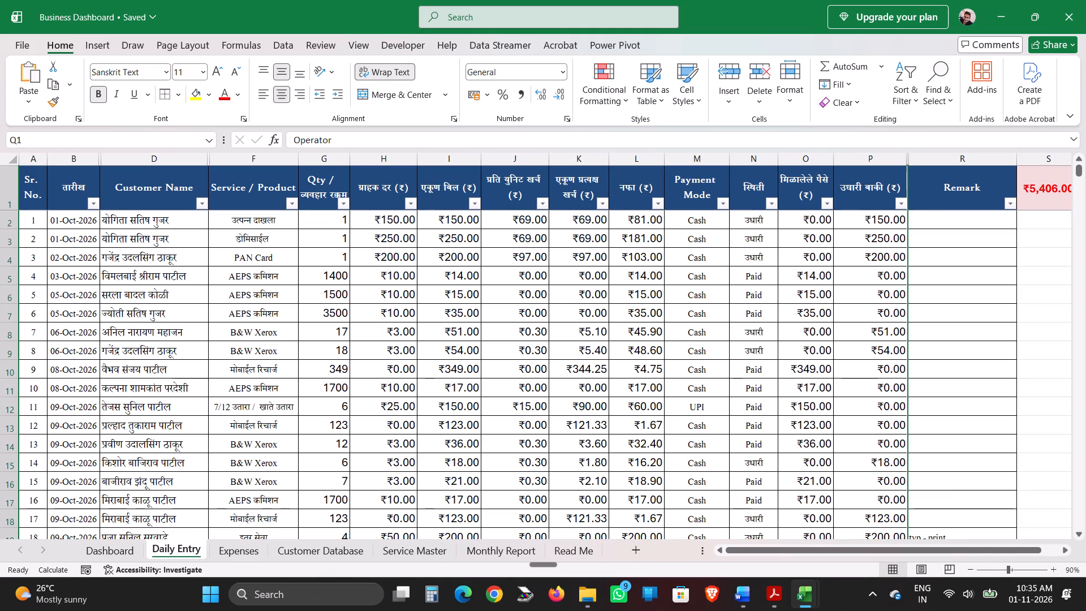
left_click_drag(904, 158, 898, 158)
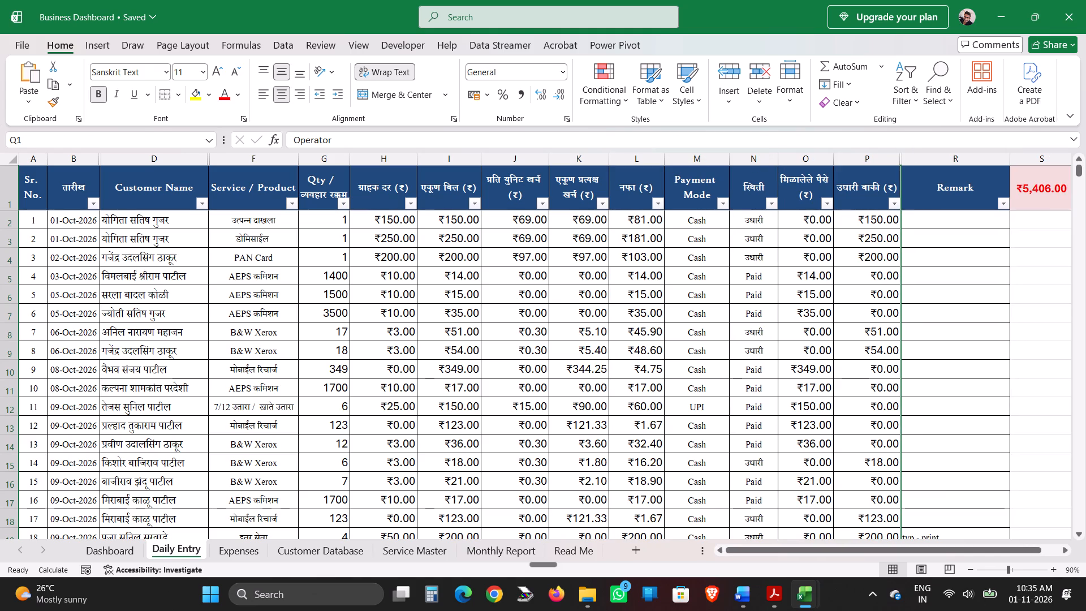
left_click_drag(897, 158, 887, 158)
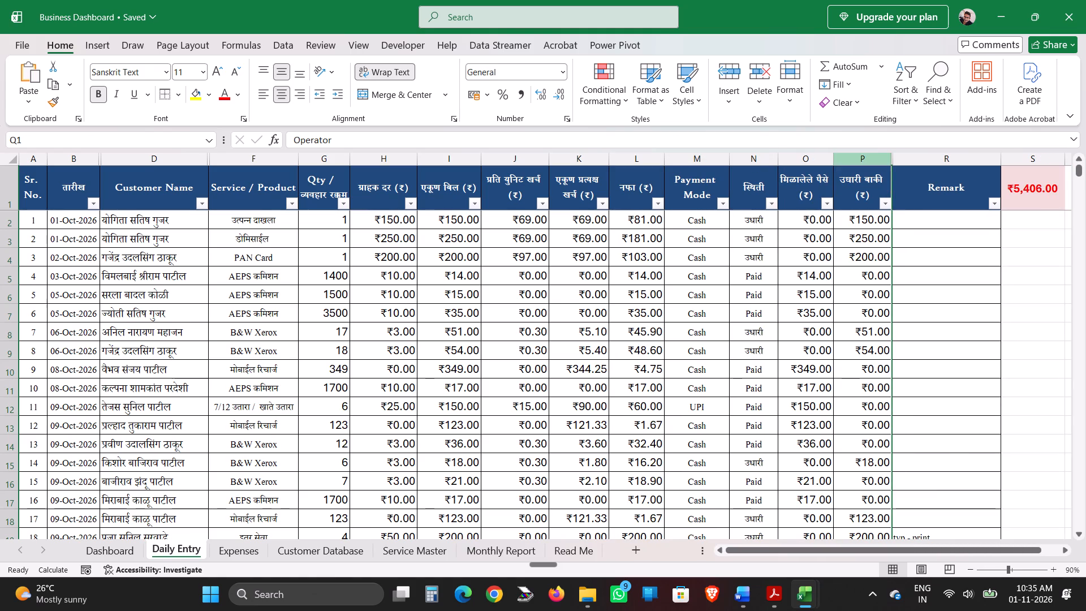
Minimize the Business Dashboard workbook to get to the falbag folder in File Explorer.
scroll(782, 342, "down", 4)
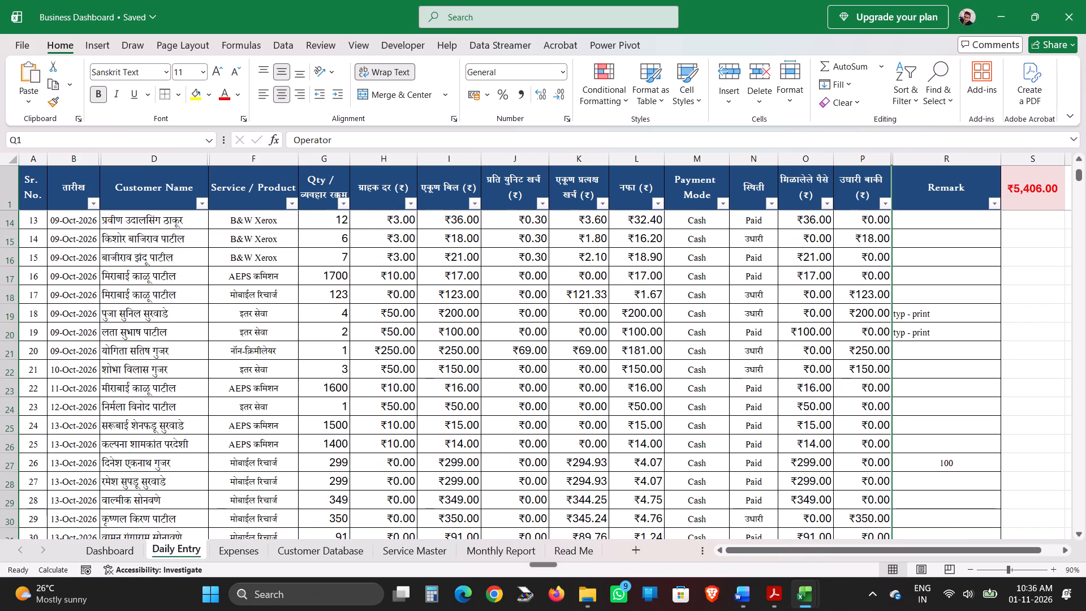
scroll(782, 342, "down", 3)
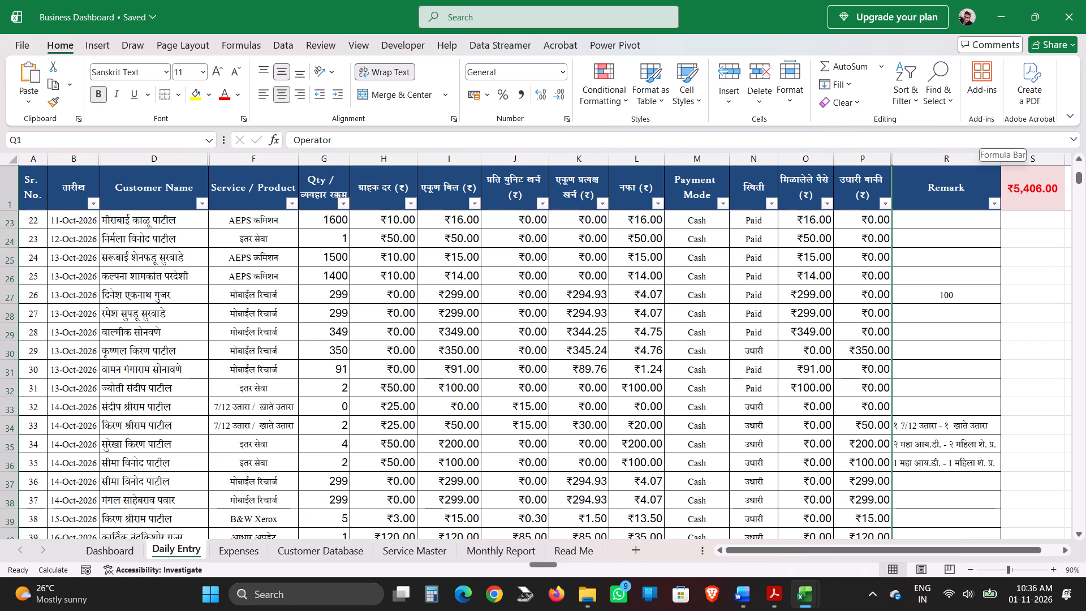
left_click(1006, 0)
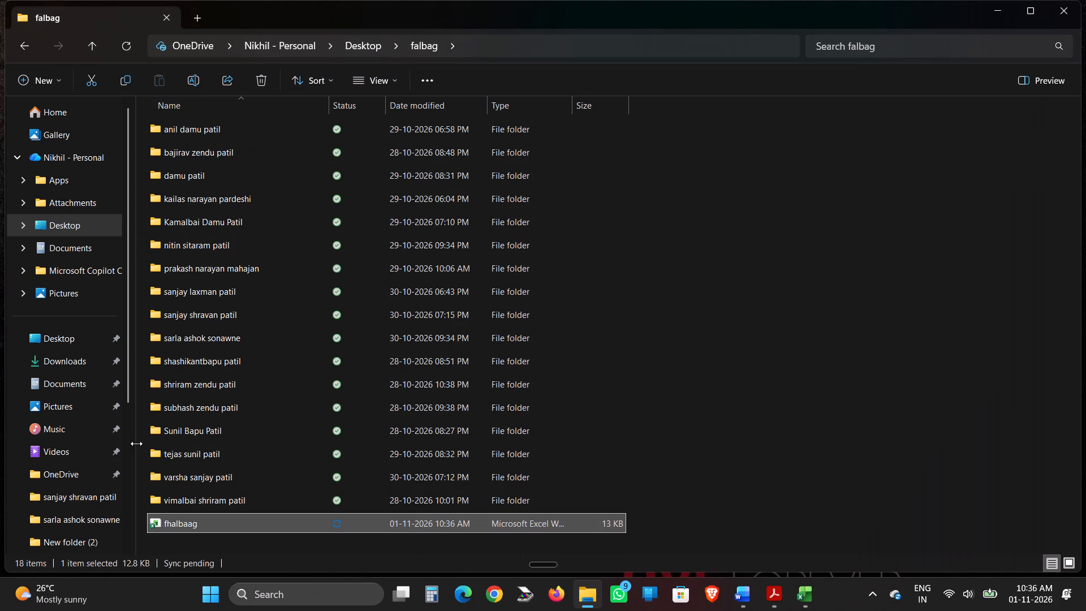
scroll(268, 423, "down", 5)
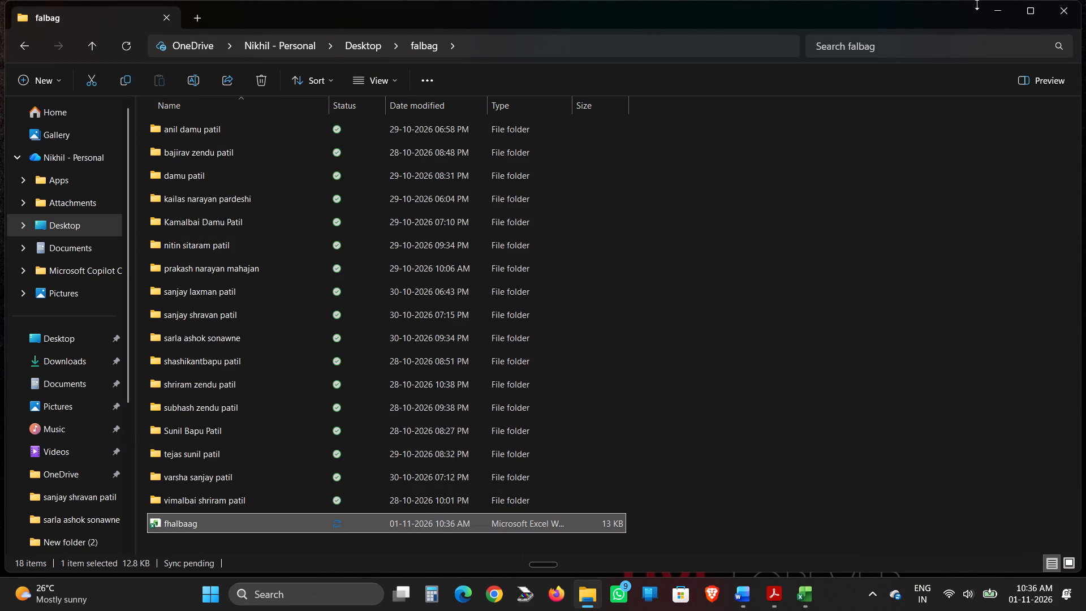
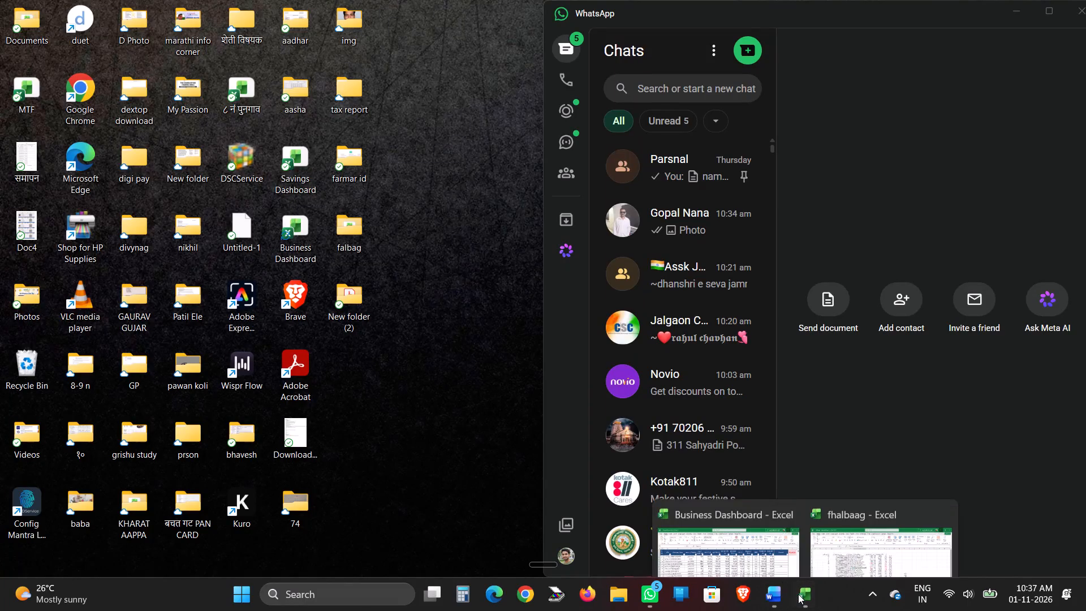
Switch to the fhalbaag workbook in Excel and close it.
left_click(834, 511)
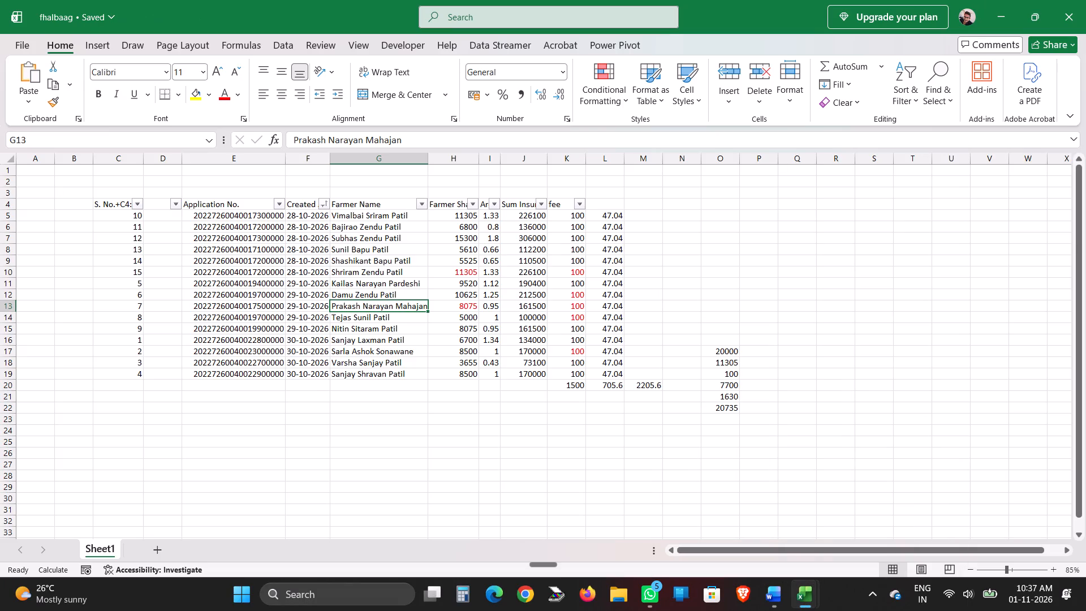
left_click(1078, 10)
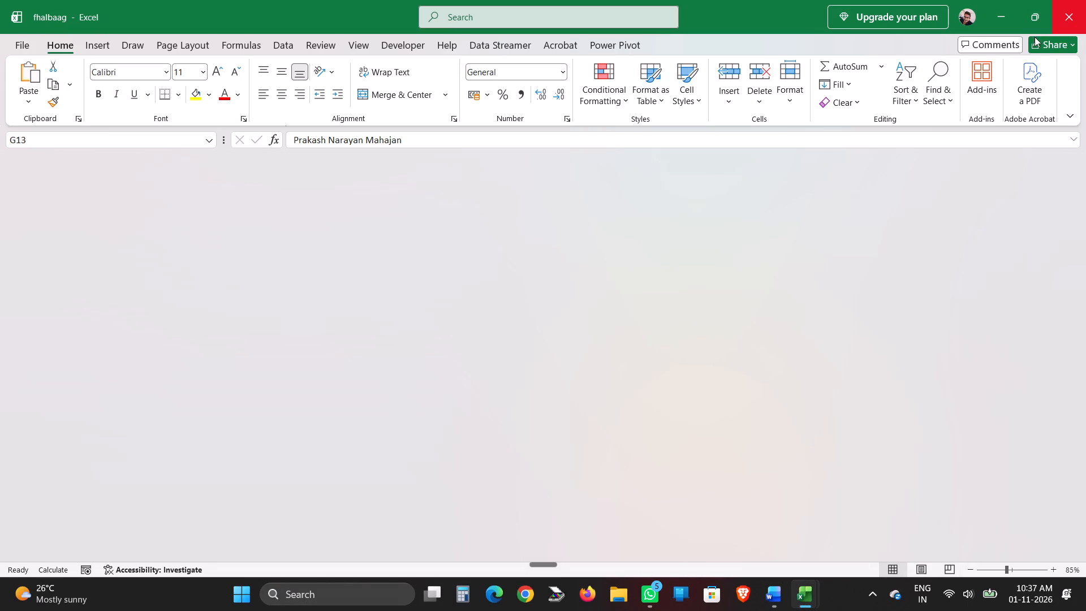
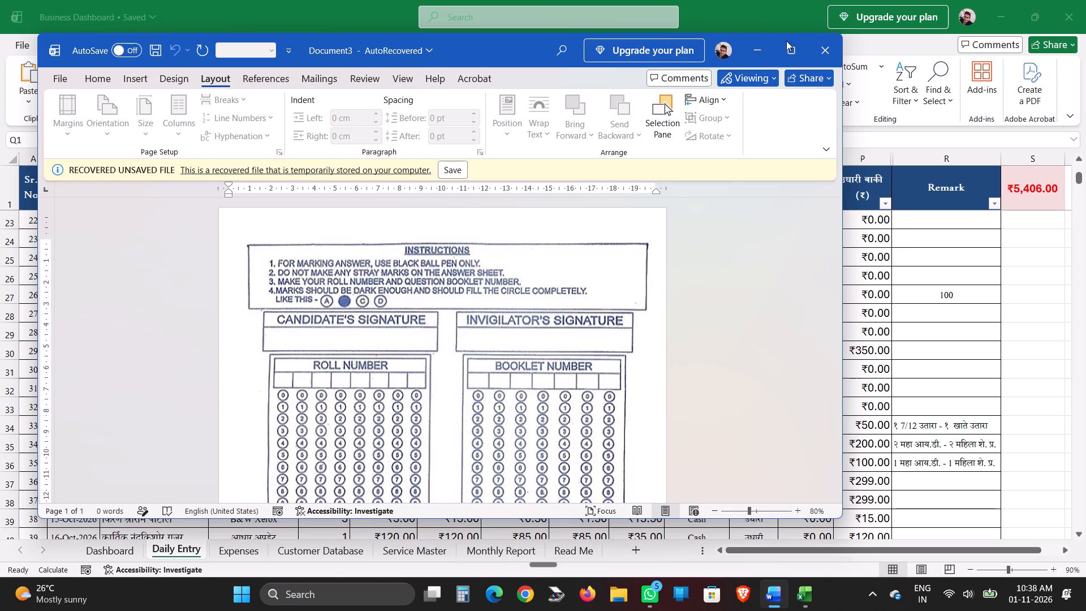
Minimize the recovered Document3 window in Word to return to the Business Dashboard workbook in Excel.
left_click(745, 36)
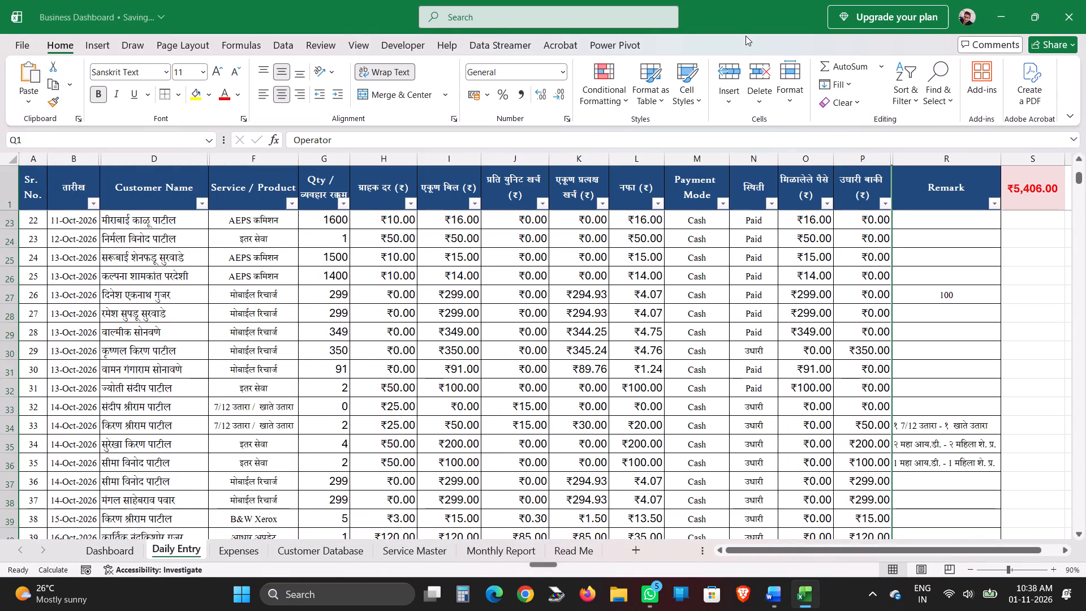